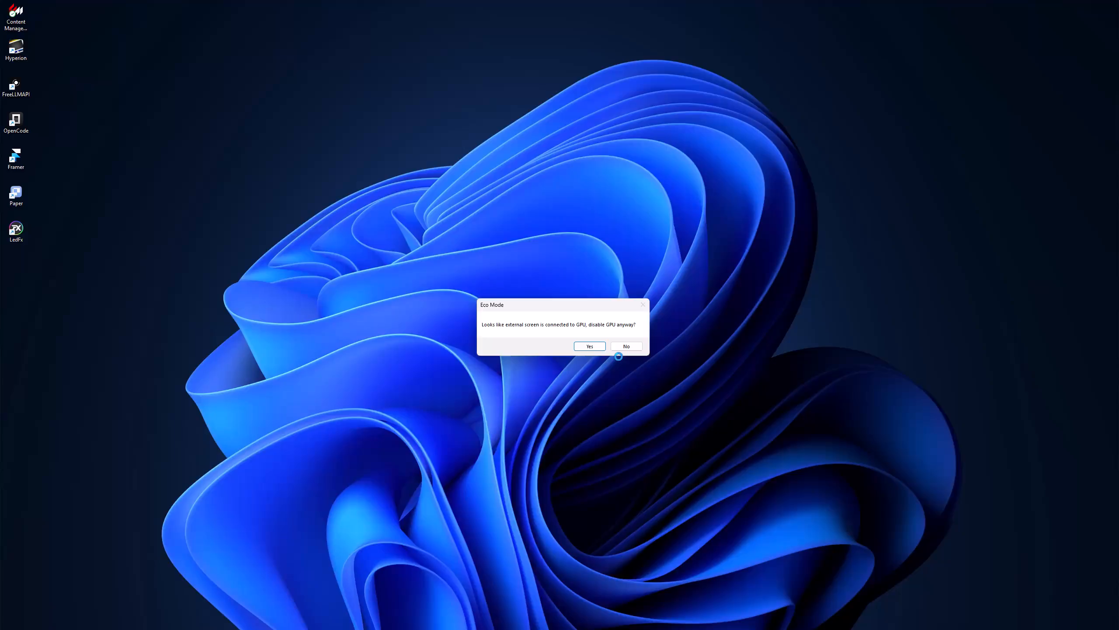
# Decline disabling the GPU in the Eco Mode prompt.
pyautogui.click(641, 305)
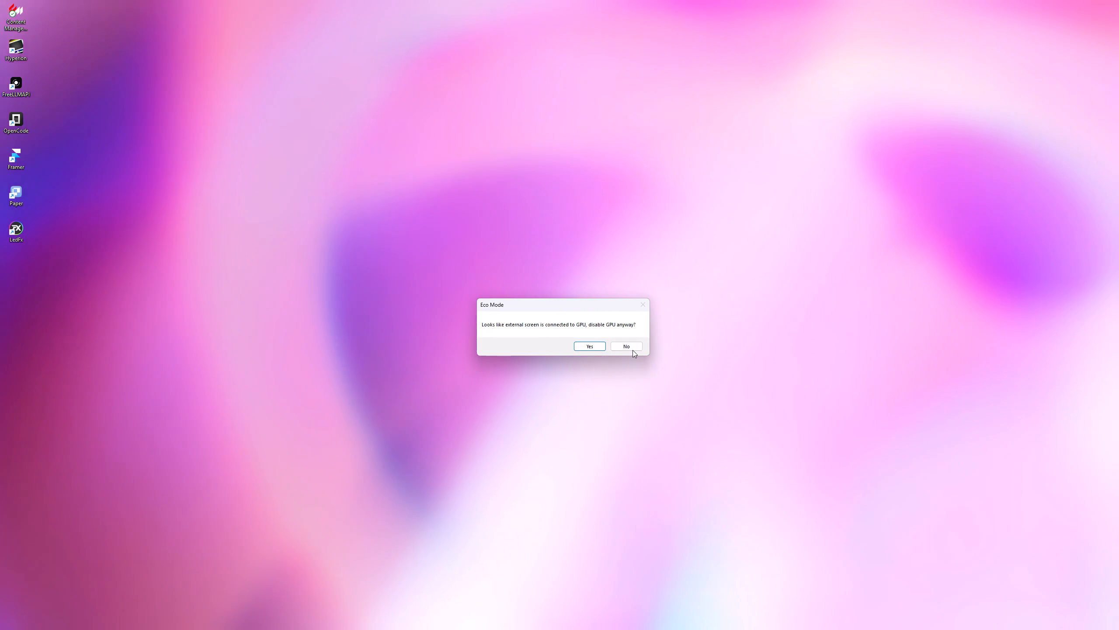
pyautogui.click(632, 348)
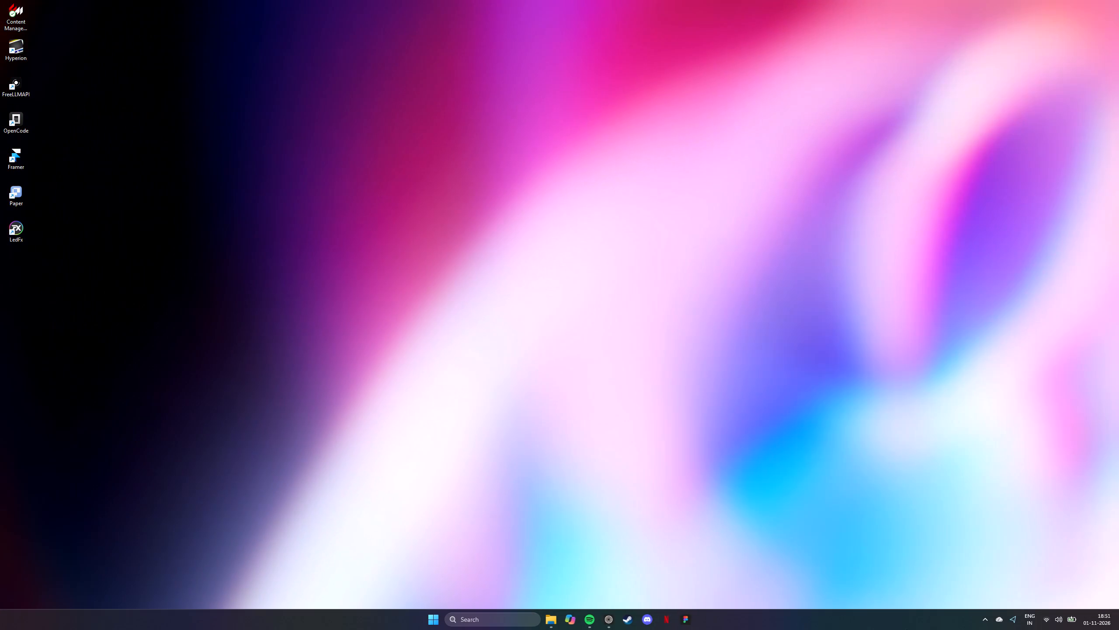
# Open G-Helper and dismiss the WhatsApp notification covering it to examine the performance and GPU mode settings.
pyautogui.click(983, 621)
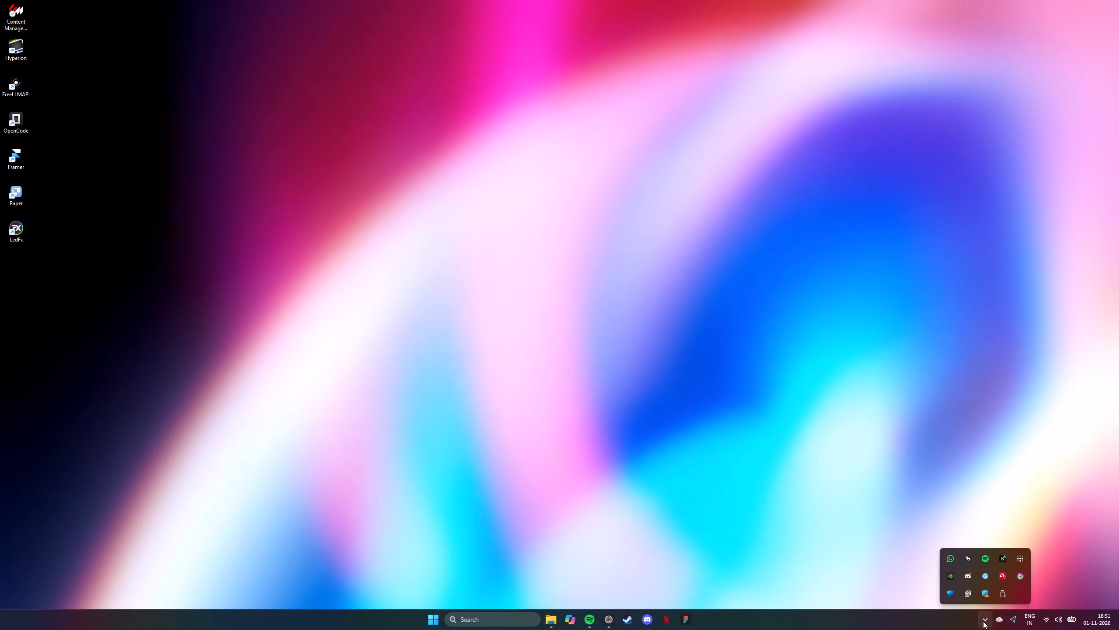
pyautogui.click(984, 573)
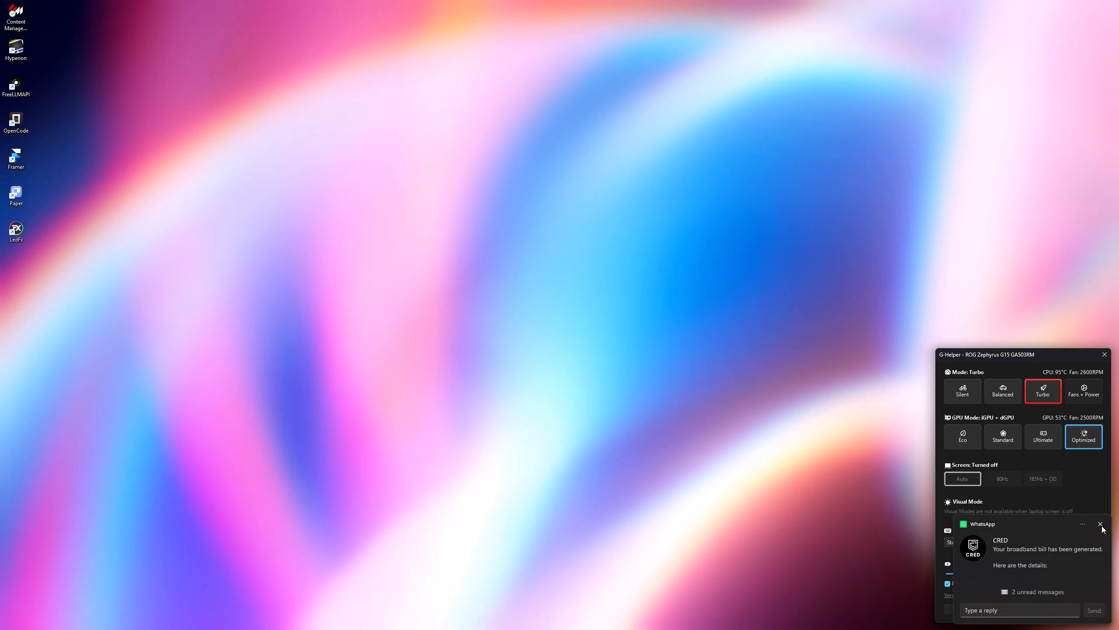
pyautogui.click(1101, 524)
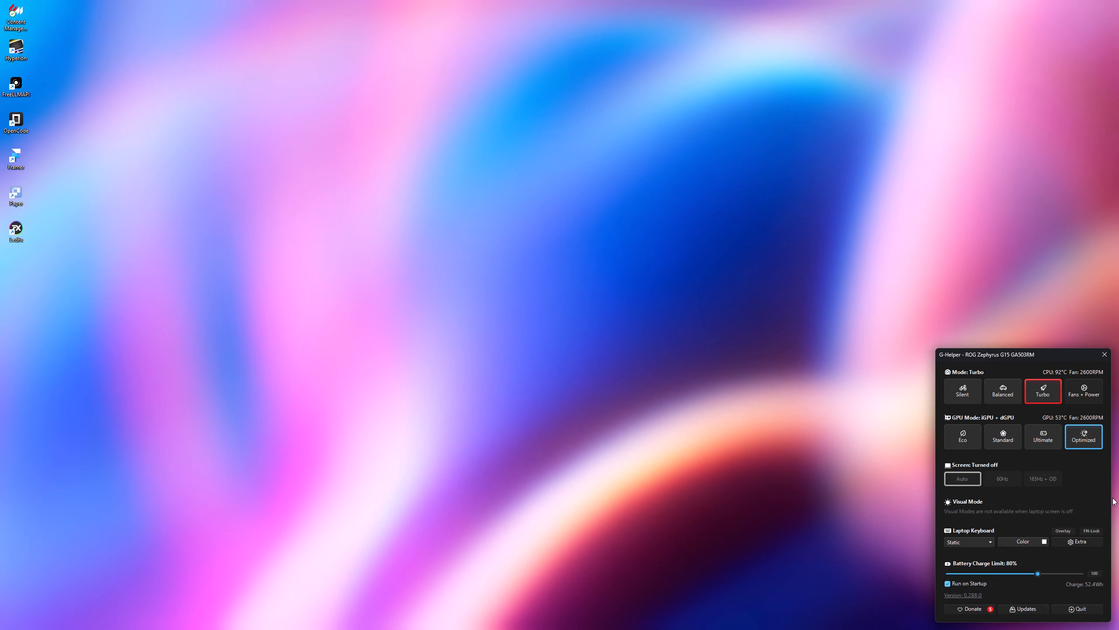
pyautogui.scroll(-2, 1001, 529)
pyautogui.scroll(-2, 1011, 590)
pyautogui.scroll(1, 1011, 590)
pyautogui.scroll(-2, 1011, 590)
# Switch to the web browser with Vercel's Geist font page.
pyautogui.click(772, 629)
pyautogui.click(603, 624)
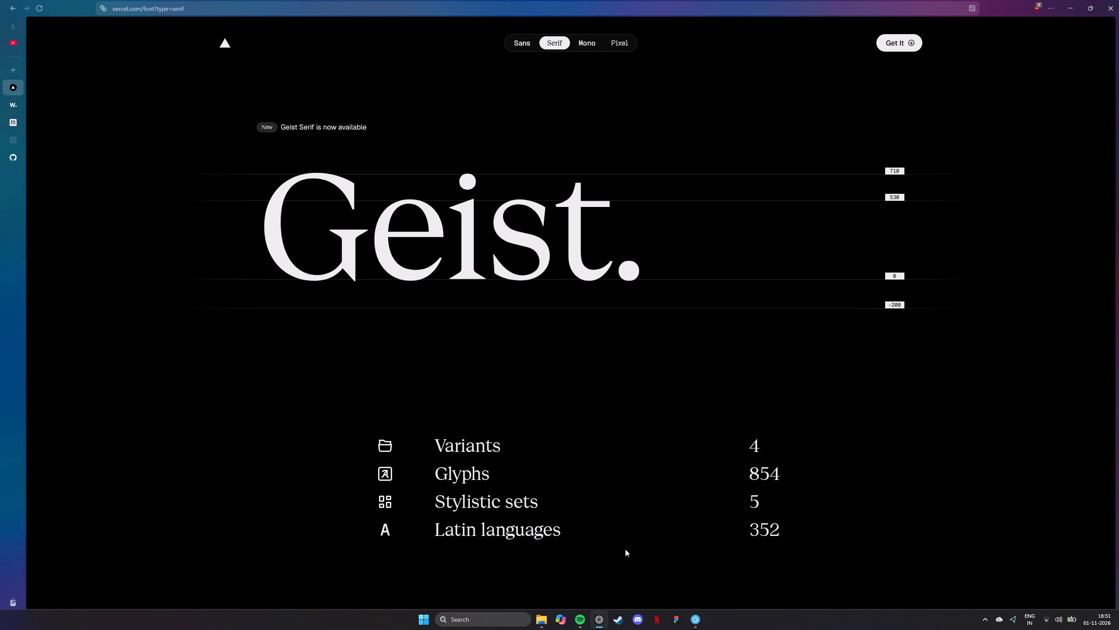
# Preview the Geist typeface in its Pixel, Mono and Sans styles, and return to the Serif style.
pyautogui.moveTo(637, 269); pyautogui.dragTo(301, 266)
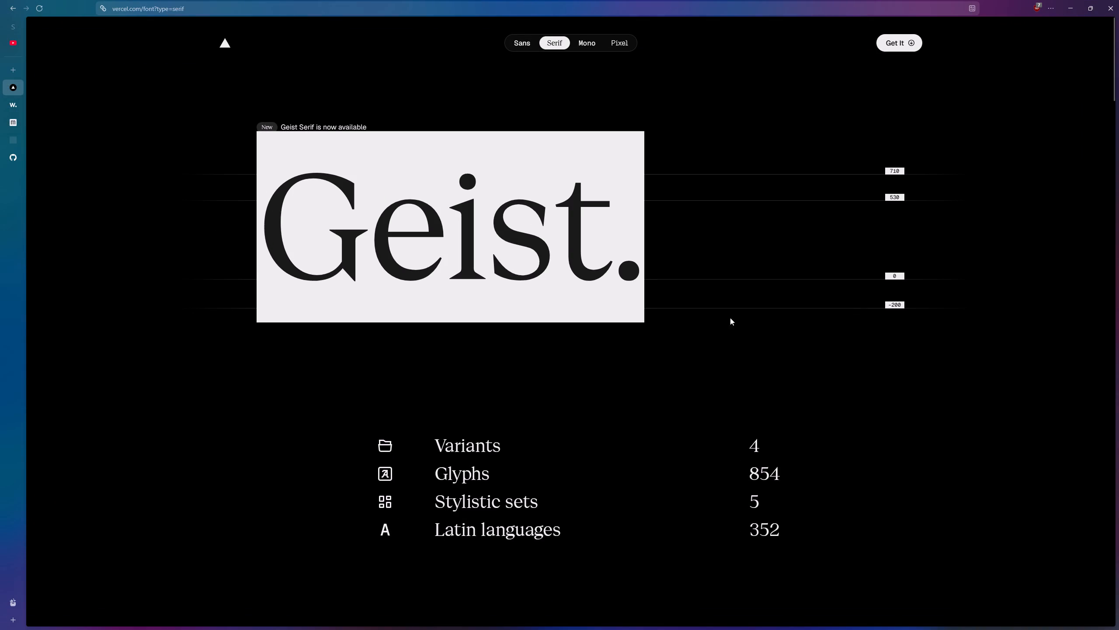
pyautogui.click(740, 310)
pyautogui.click(619, 41)
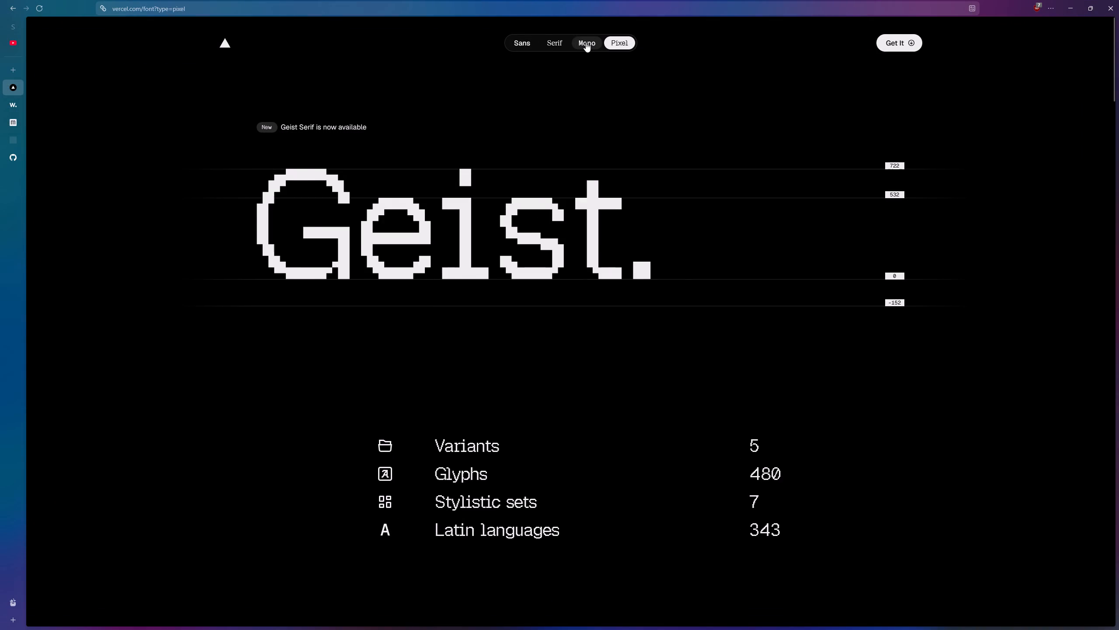
pyautogui.click(586, 42)
pyautogui.click(528, 42)
pyautogui.click(554, 42)
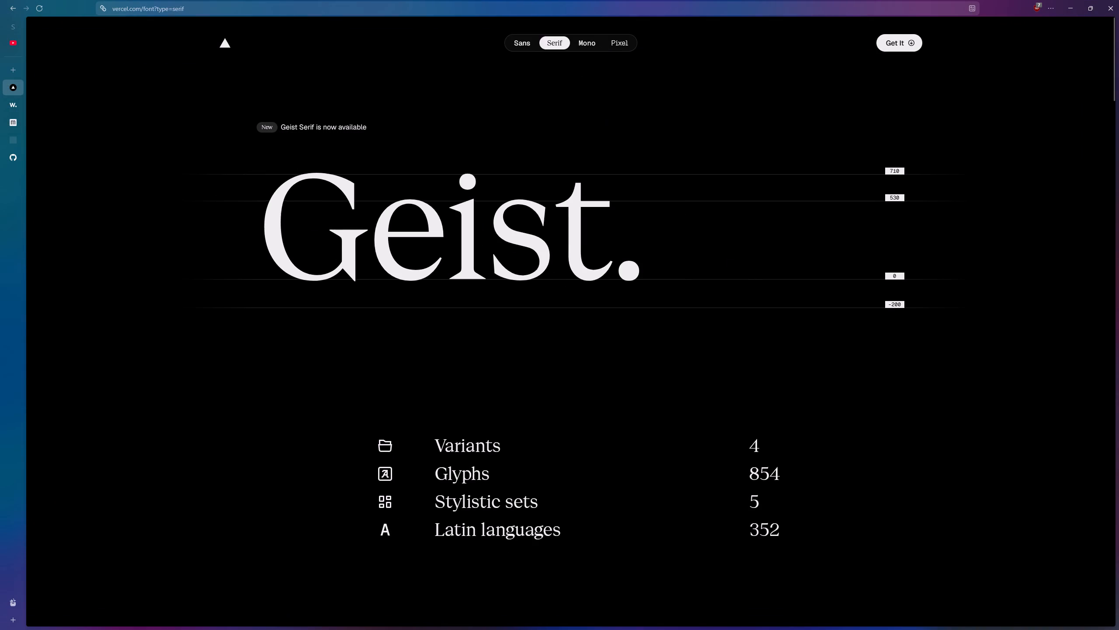
pyautogui.scroll(5, 642, 190)
pyautogui.scroll(-1, 643, 203)
pyautogui.scroll(4, 643, 203)
pyautogui.scroll(-1, 641, 207)
pyautogui.scroll(3, 881, 158)
# Go to the Geist installation instructions and expand the section on using it from Google Fonts.
pyautogui.click(896, 39)
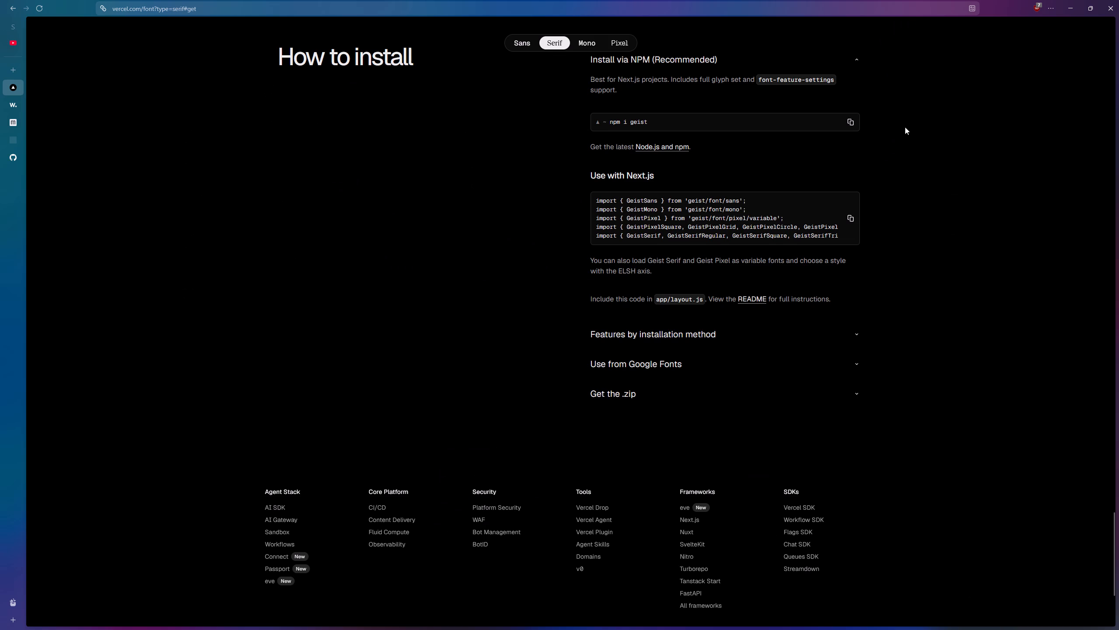
pyautogui.scroll(-2, 902, 264)
pyautogui.scroll(1, 903, 266)
pyautogui.scroll(-1, 903, 266)
pyautogui.scroll(1, 909, 263)
pyautogui.doubleClick(813, 330)
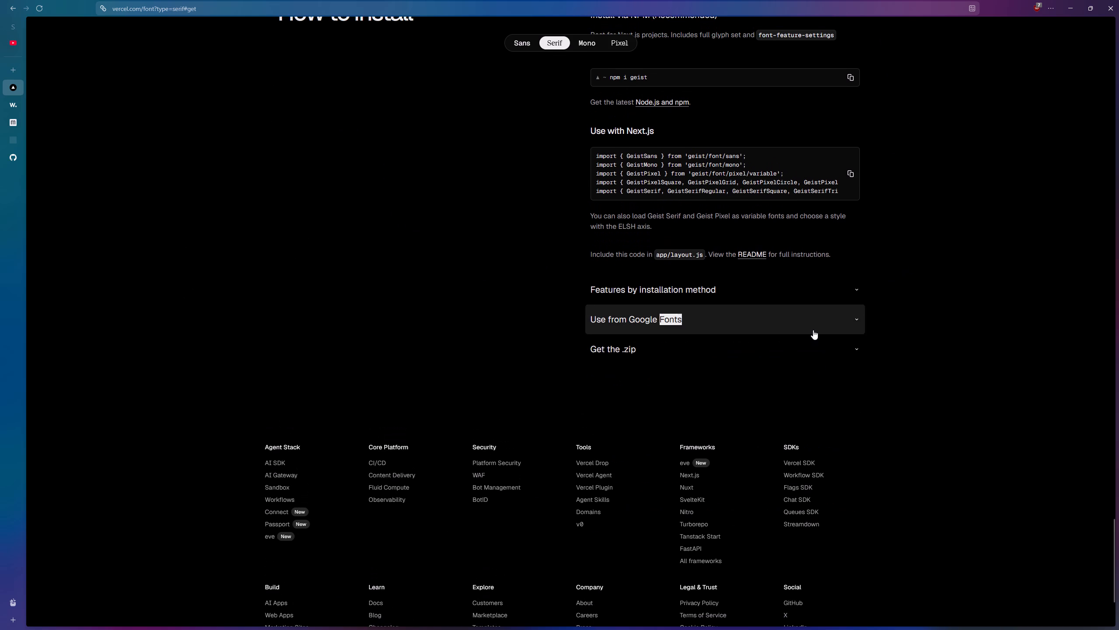
pyautogui.click(842, 328)
pyautogui.click(919, 325)
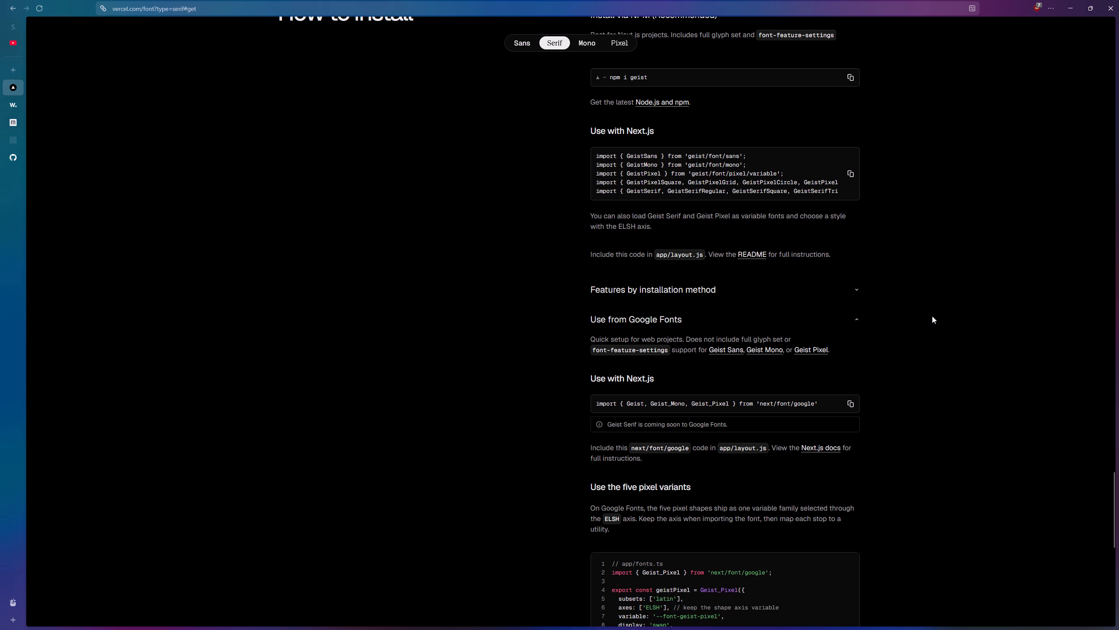
# Search the computer for "fig" and launch Figma.
pyautogui.click(476, 625)
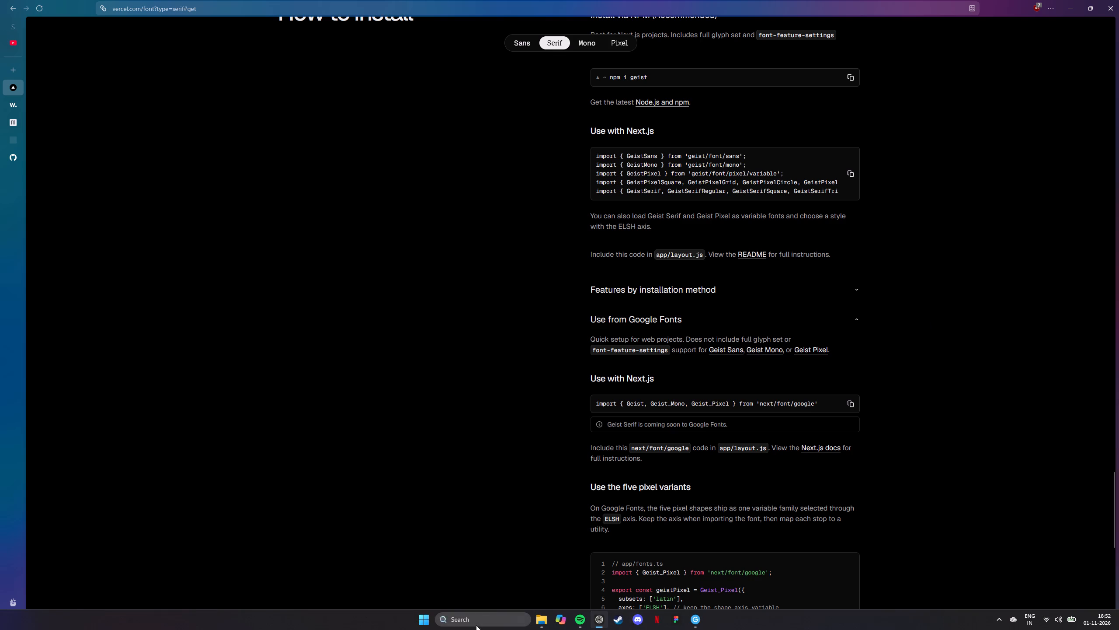
pyautogui.write('fig')
pyautogui.press('Return')
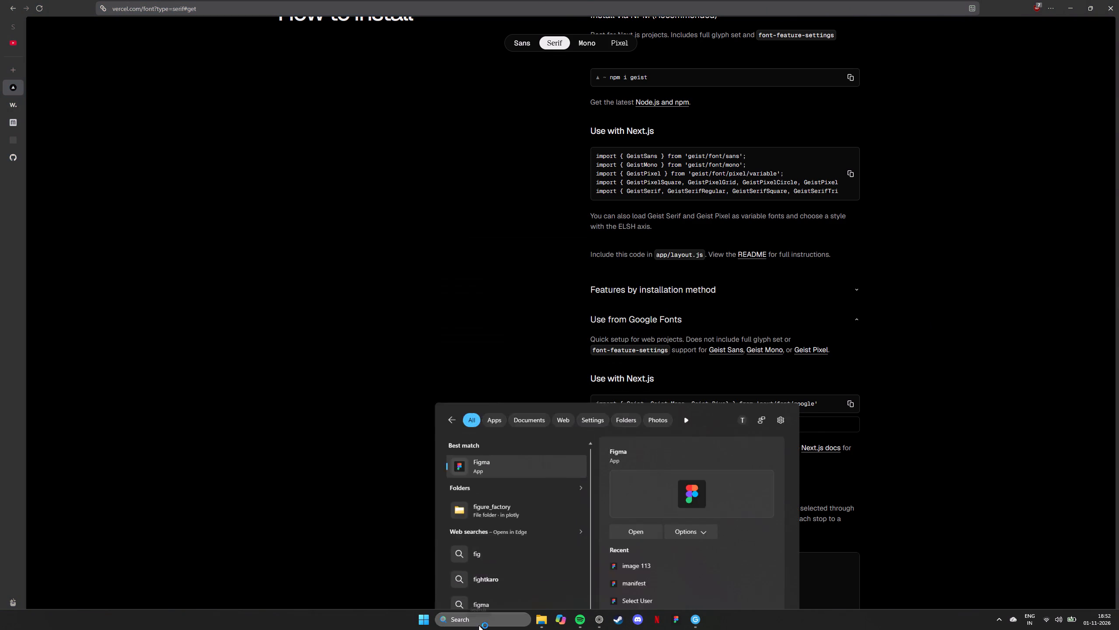
# Show the hidden background apps in the system tray.
pyautogui.click(1002, 621)
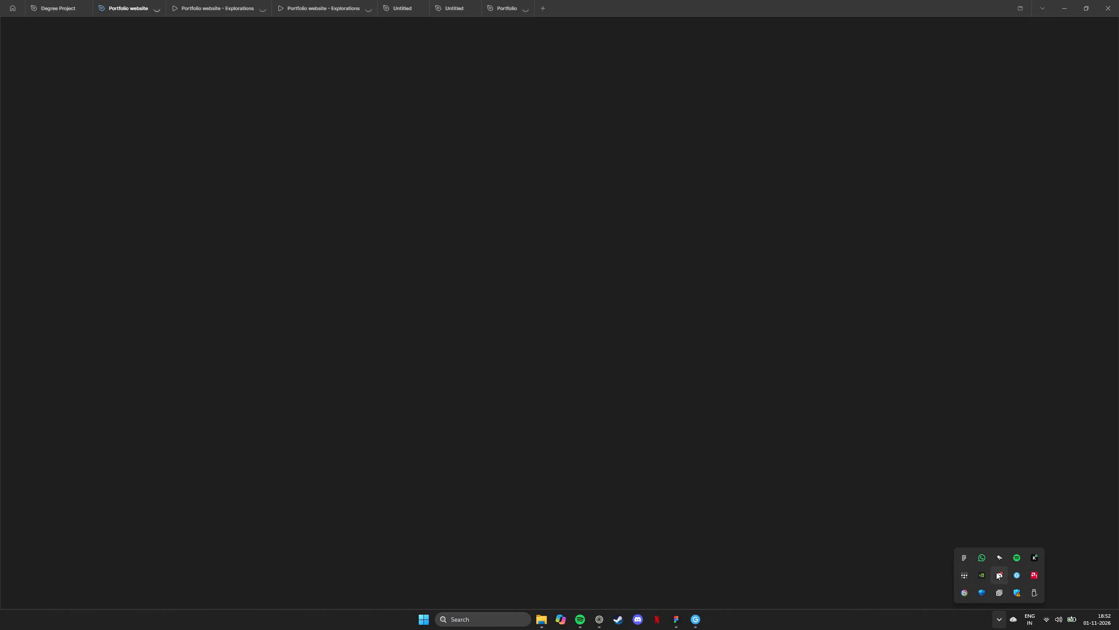
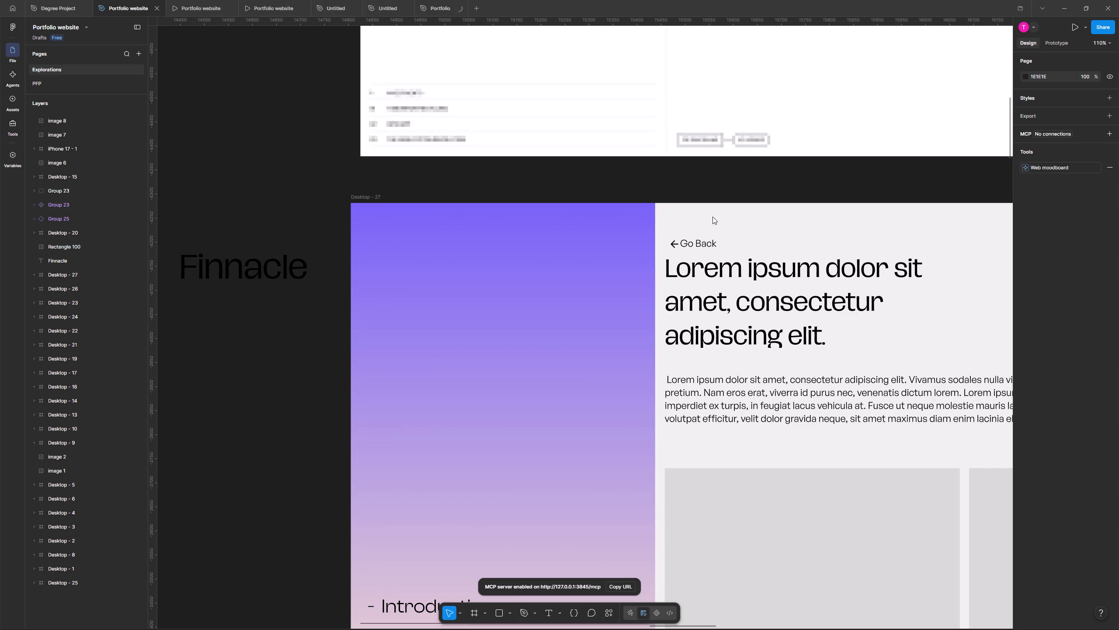
# Search the computer for "paper" and launch the Paper app.
pyautogui.hscroll(-1, 712, 217)
pyautogui.write('paper')
pyautogui.press('Return')
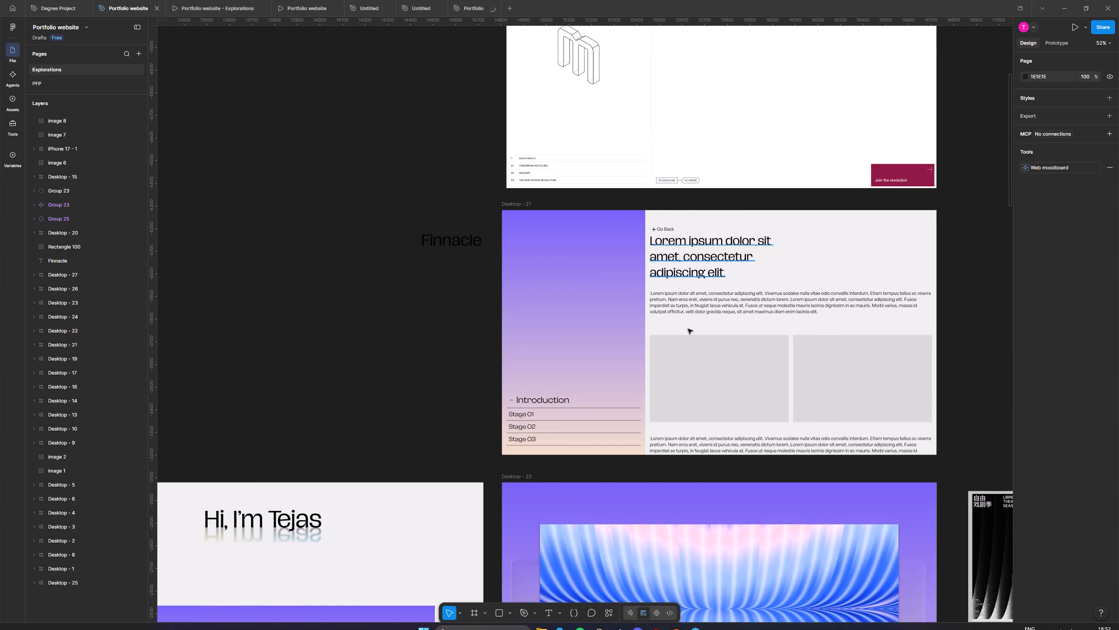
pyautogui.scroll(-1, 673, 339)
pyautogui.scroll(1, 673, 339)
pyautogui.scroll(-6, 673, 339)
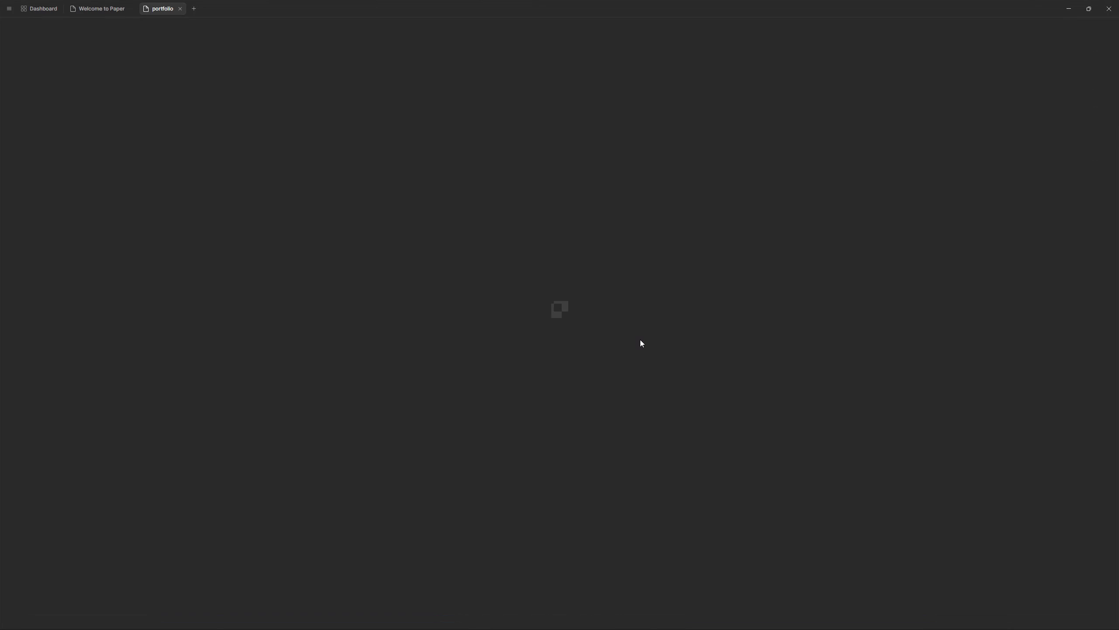
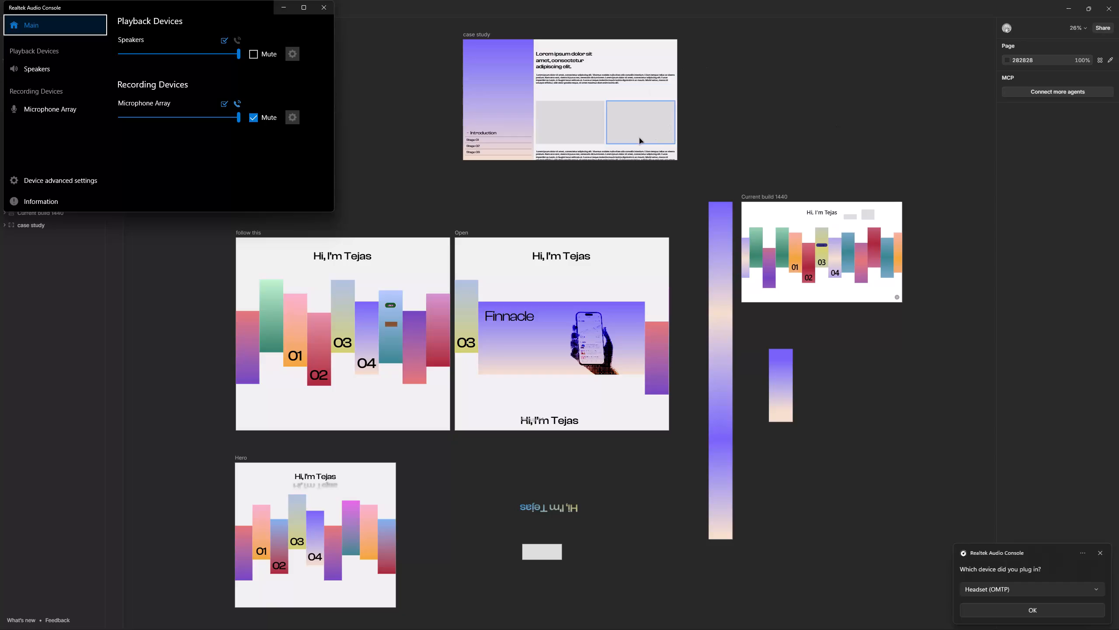
# Close the Realtek Audio Console window and accept Headset (OMTP) as the plugged-in device.
pyautogui.click(334, 4)
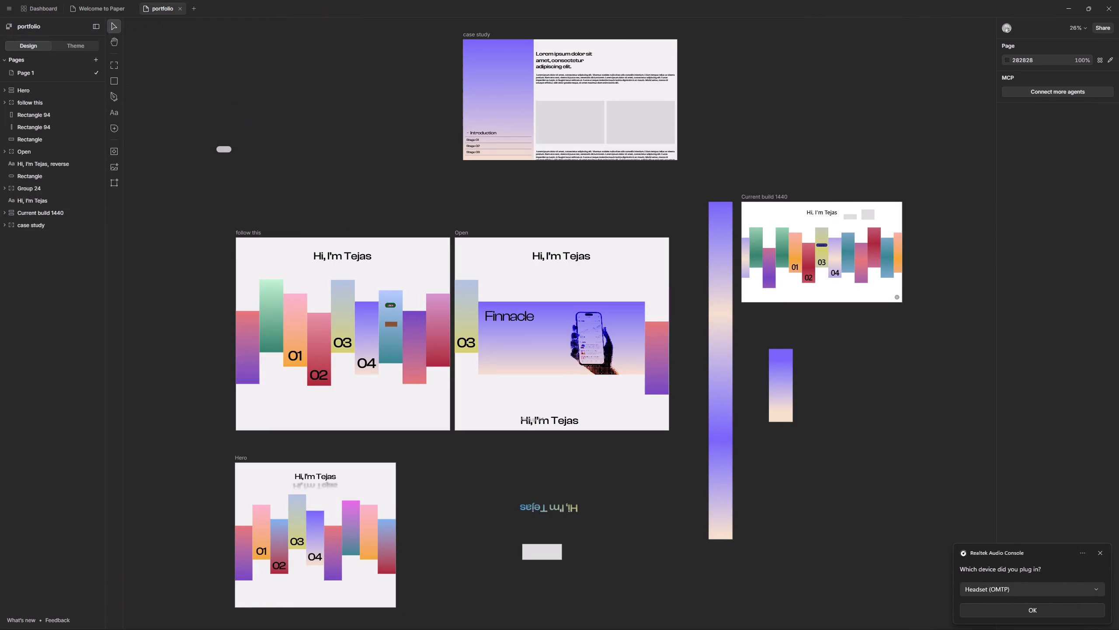
pyautogui.click(1080, 614)
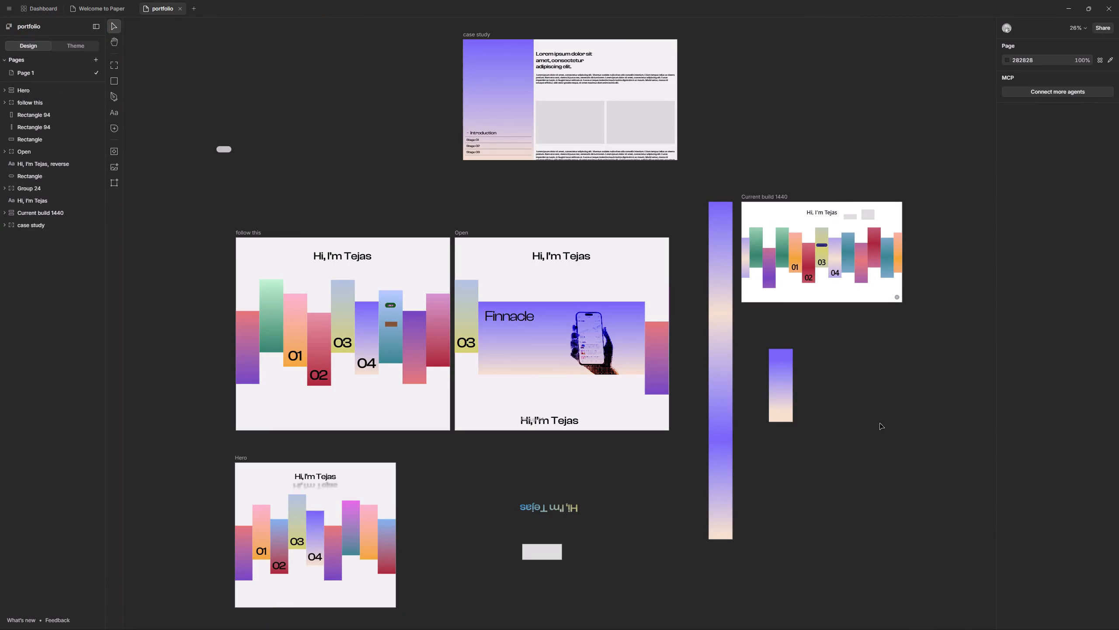
# Switch to Spotify, search for "valen" and play the Valentine's Day Freestyle song by JPEGMAFIA.
pyautogui.click(576, 617)
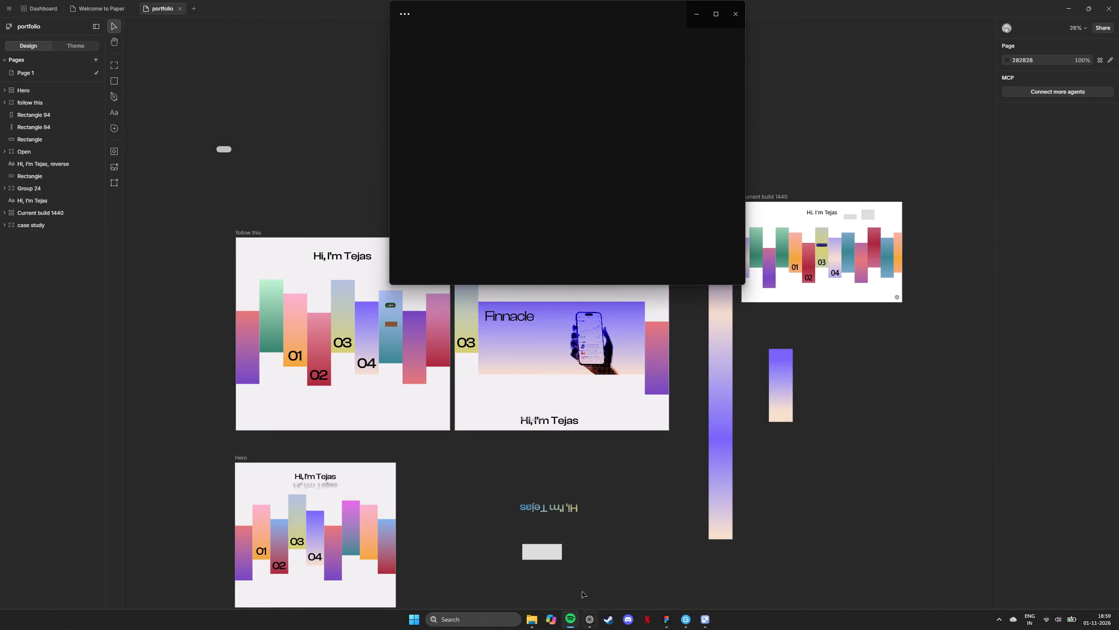
pyautogui.click(505, 21)
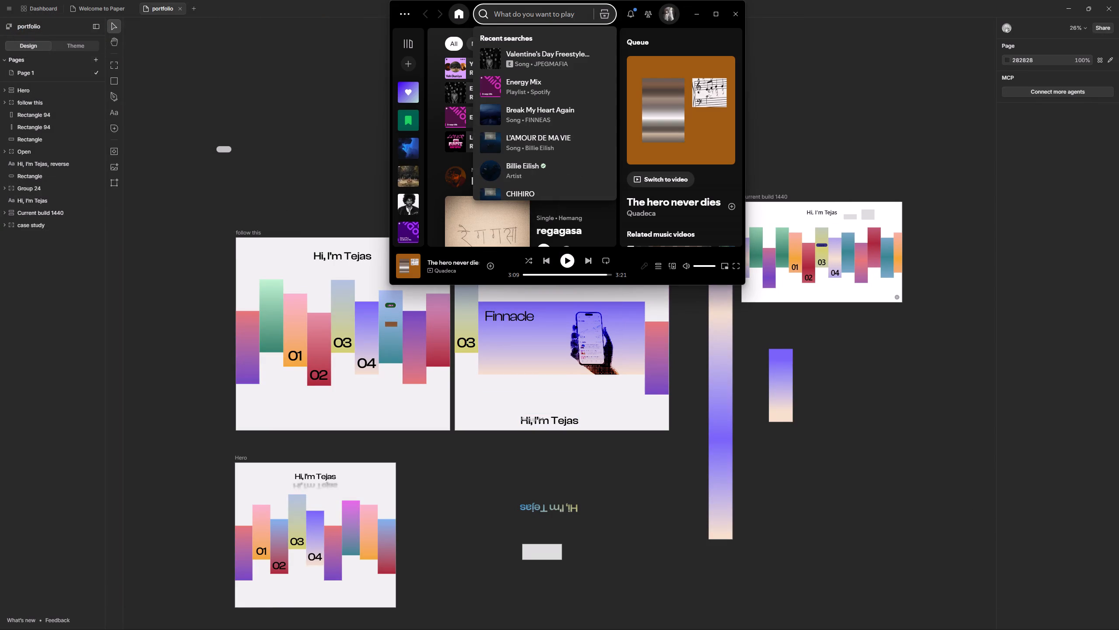
pyautogui.write('valen')
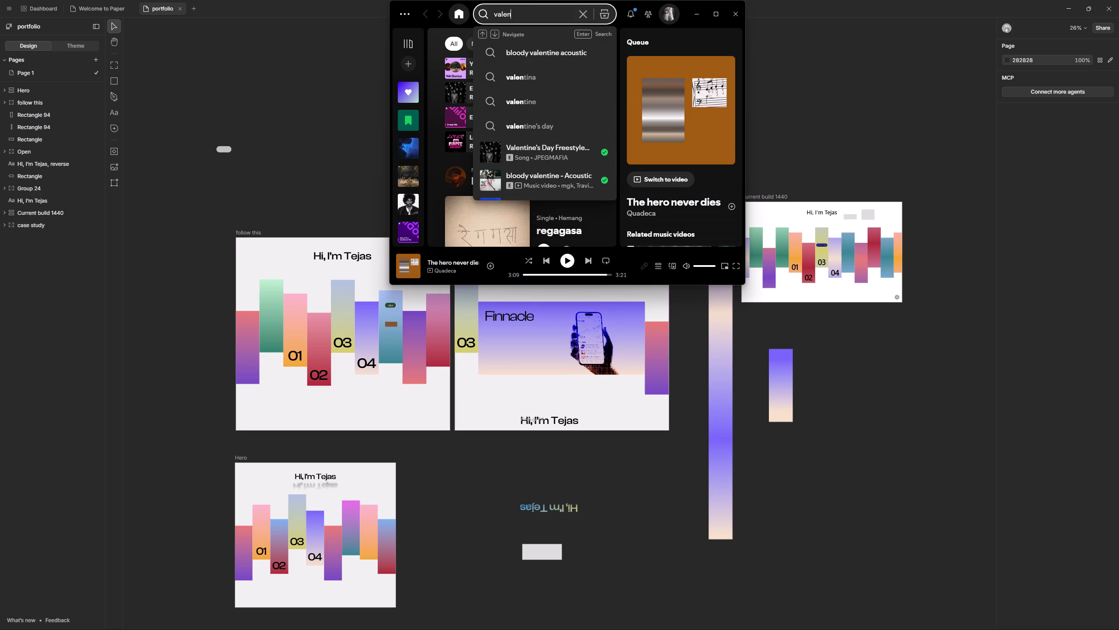
pyautogui.doubleClick(490, 149)
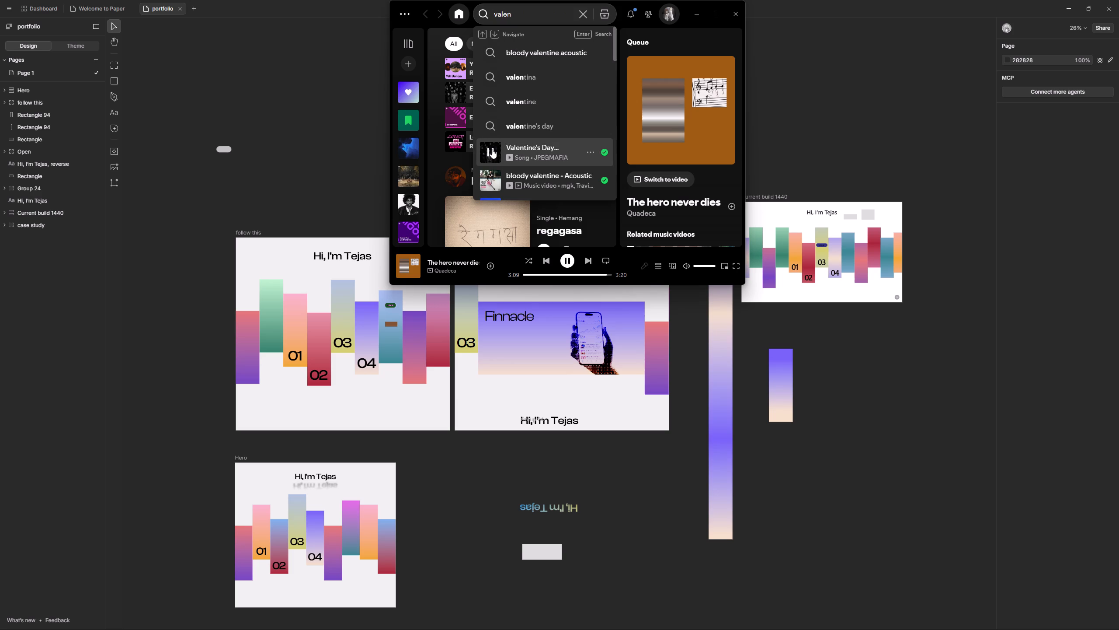
pyautogui.click(489, 177)
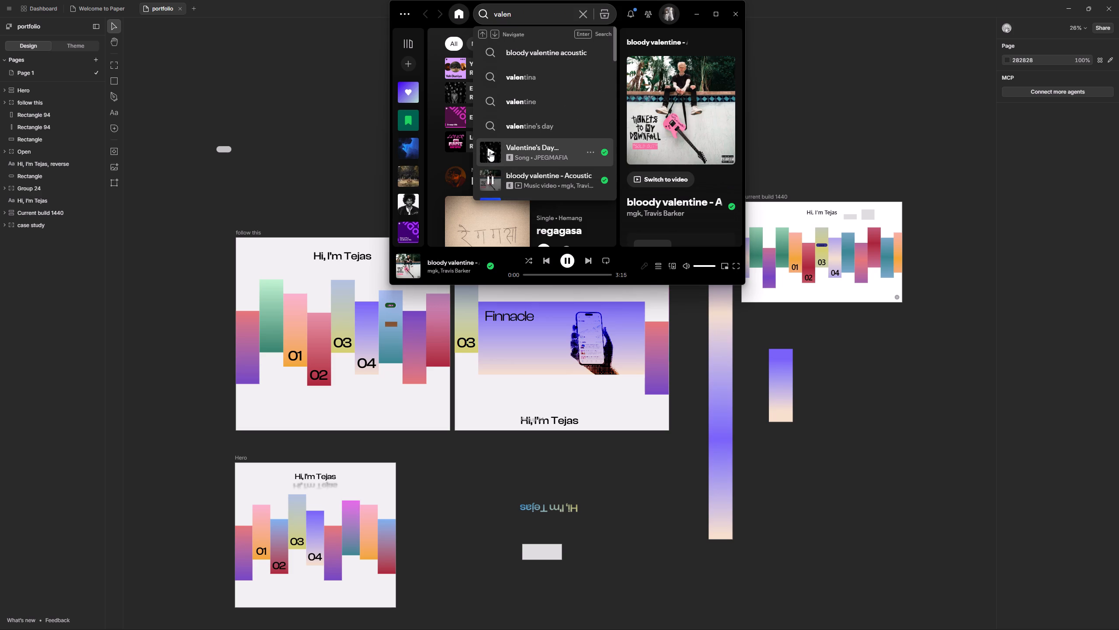
pyautogui.click(490, 152)
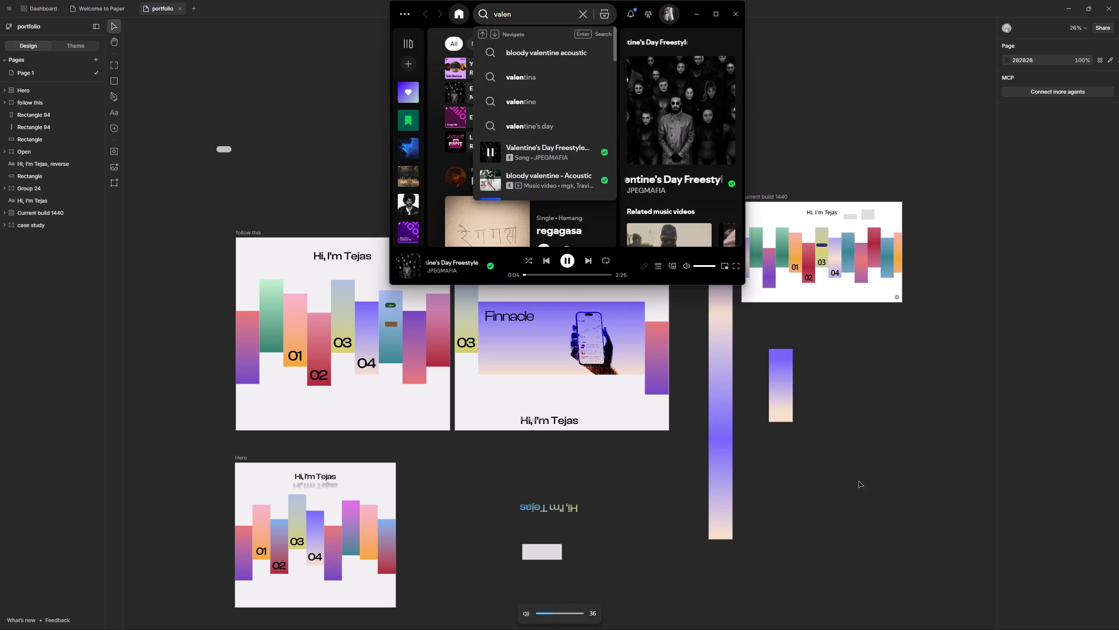
# Leave Spotify and open the recent index-2 file of the Personal website folder from File Explorer.
pyautogui.click(881, 496)
pyautogui.scroll(-4, 424, 339)
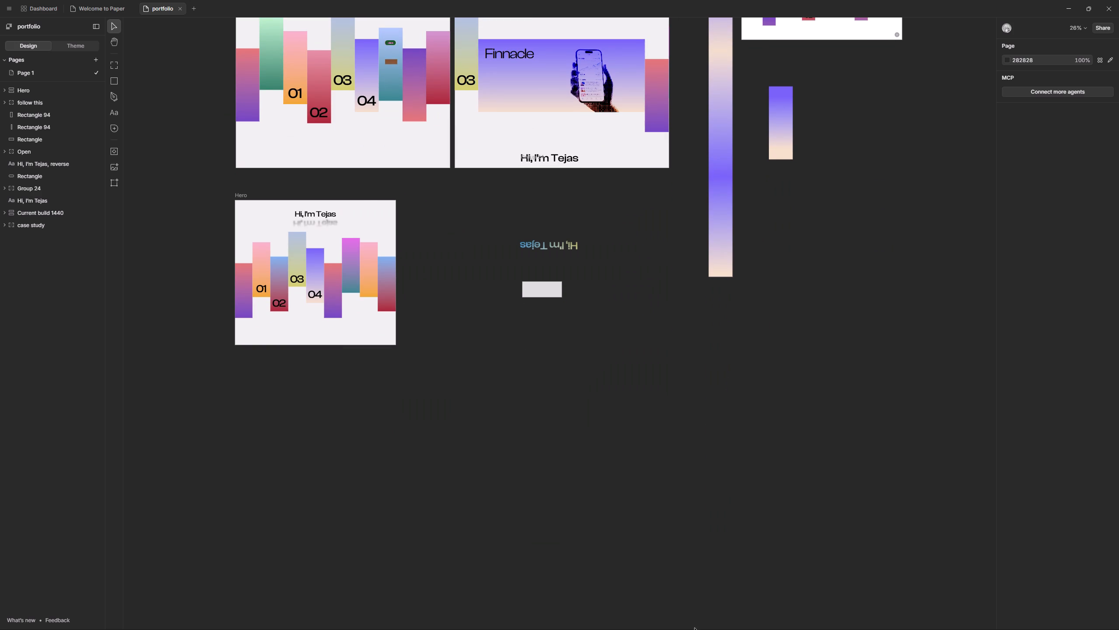
pyautogui.click(535, 623)
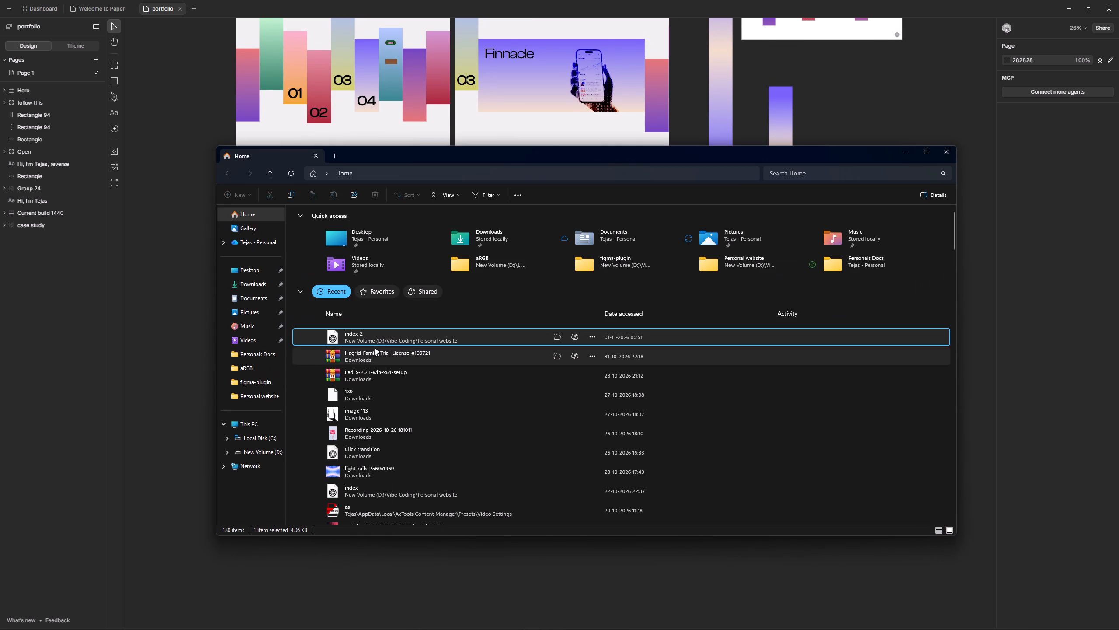
pyautogui.doubleClick(378, 335)
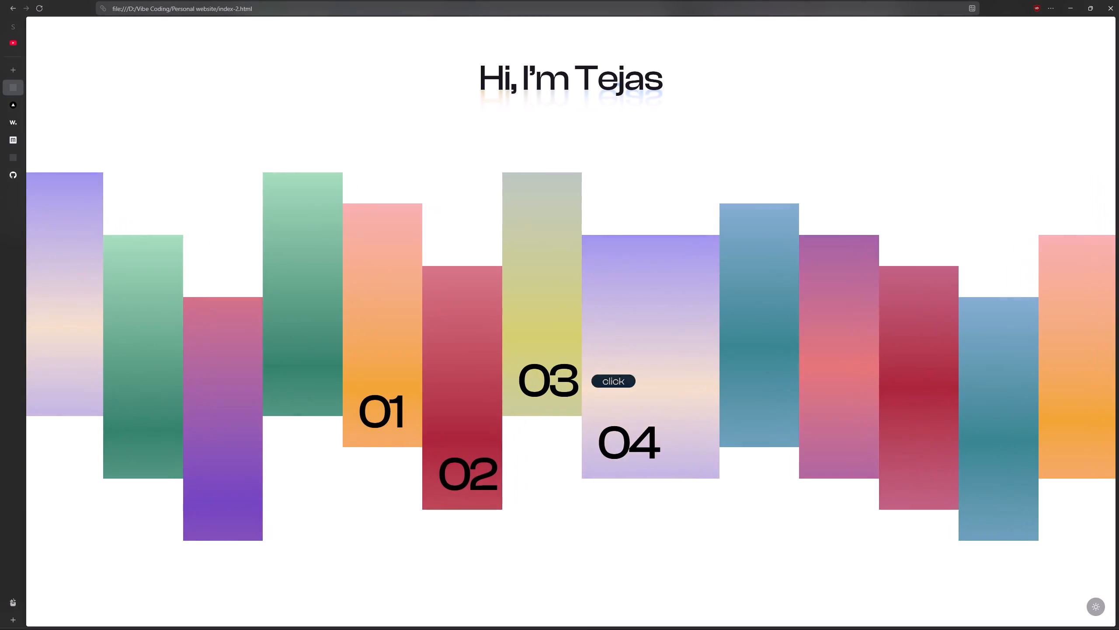
# Expand project 02 on the portfolio homepage and continue through to its case study page.
pyautogui.click(507, 380)
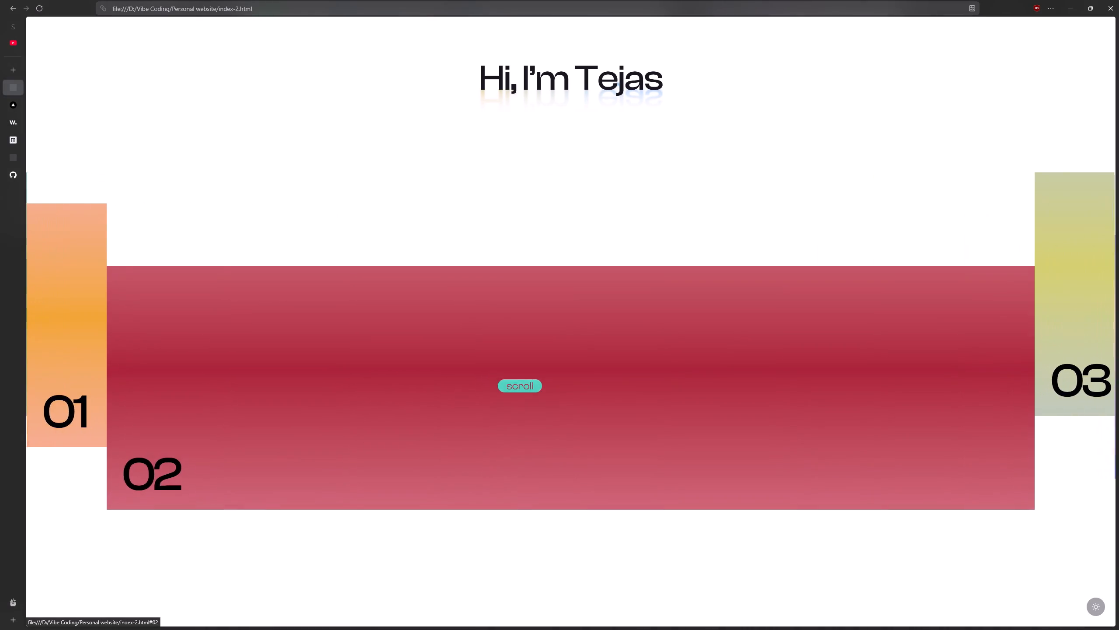
pyautogui.scroll(-4, 521, 386)
pyautogui.scroll(2, 521, 386)
pyautogui.scroll(3, 354, 391)
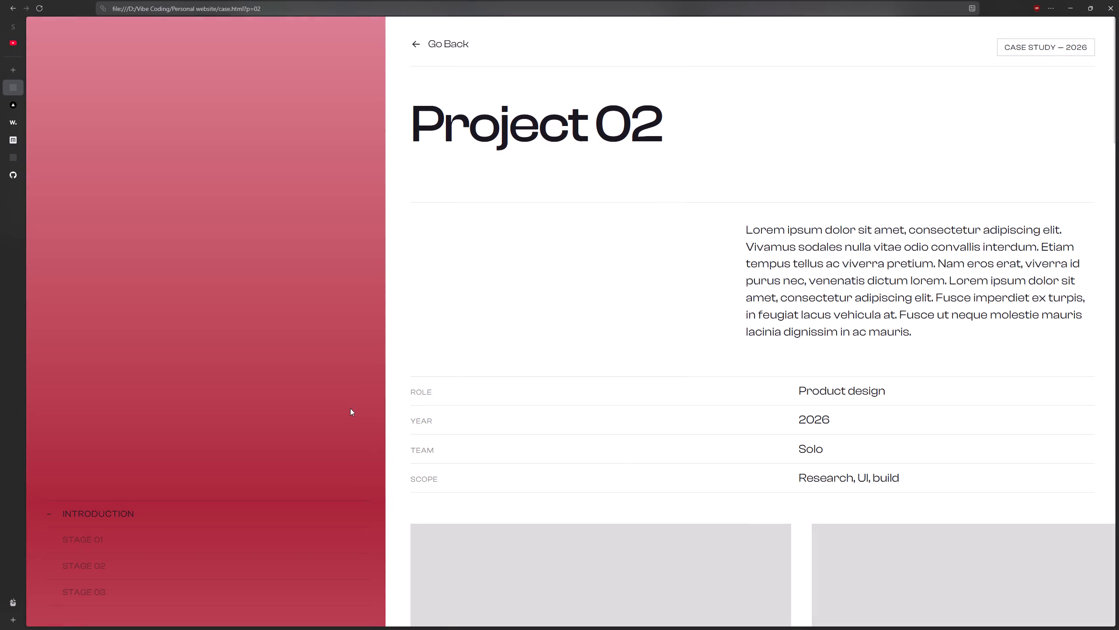
pyautogui.scroll(4, 360, 425)
# Test the case study's section links by jumping repeatedly between Introduction, Stage 01, Stage 02 and Stage 03.
pyautogui.click(159, 533)
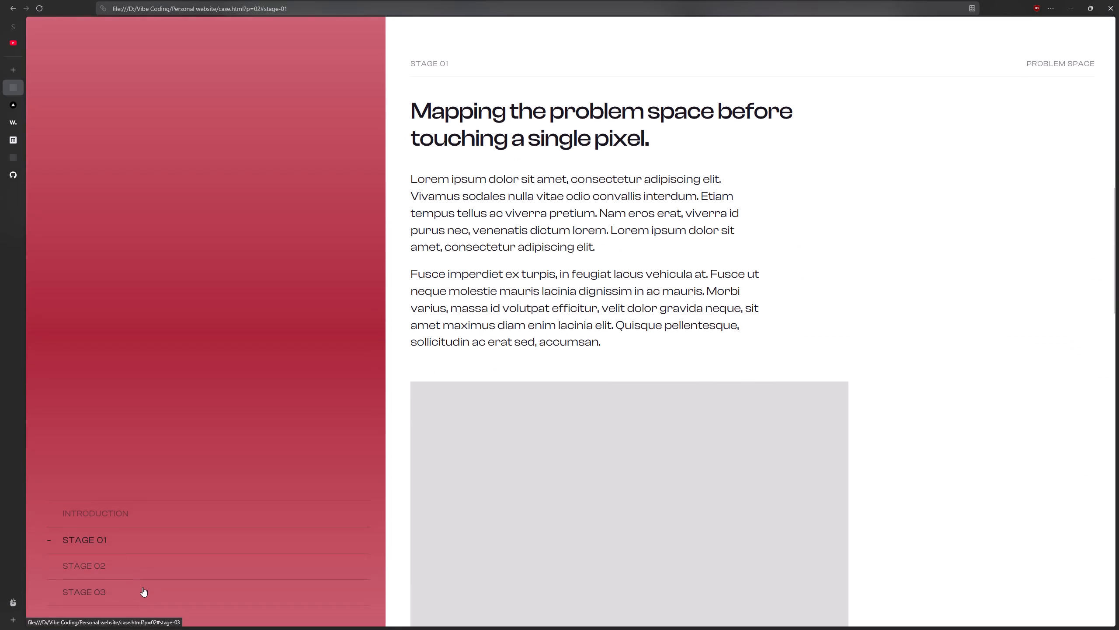
pyautogui.click(143, 593)
pyautogui.click(102, 564)
pyautogui.click(96, 541)
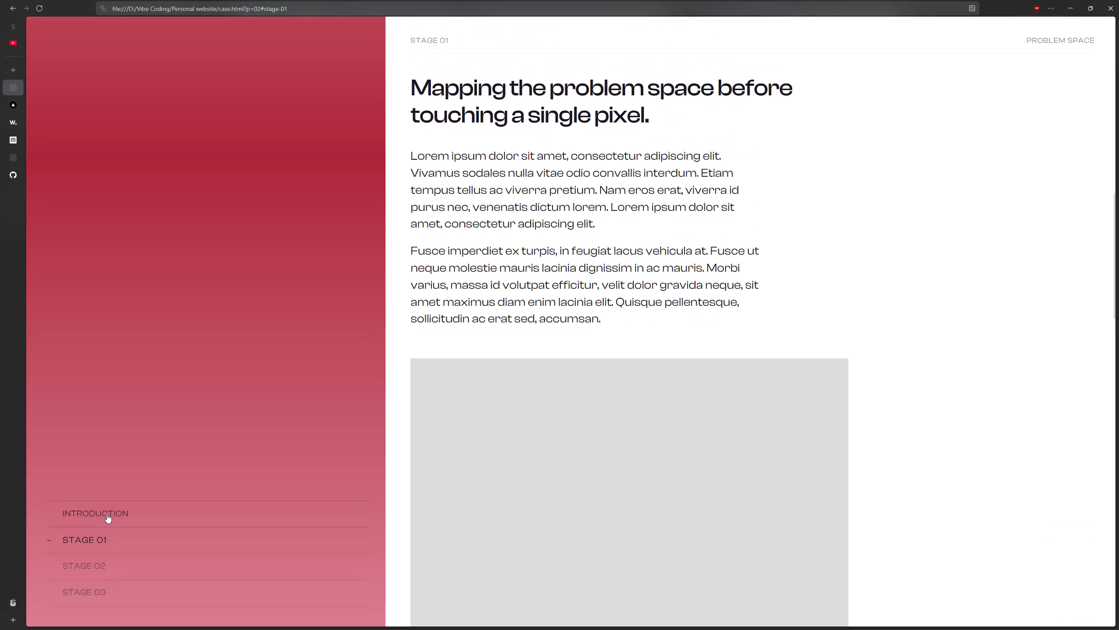
pyautogui.click(107, 514)
pyautogui.click(91, 540)
pyautogui.click(92, 558)
pyautogui.click(93, 581)
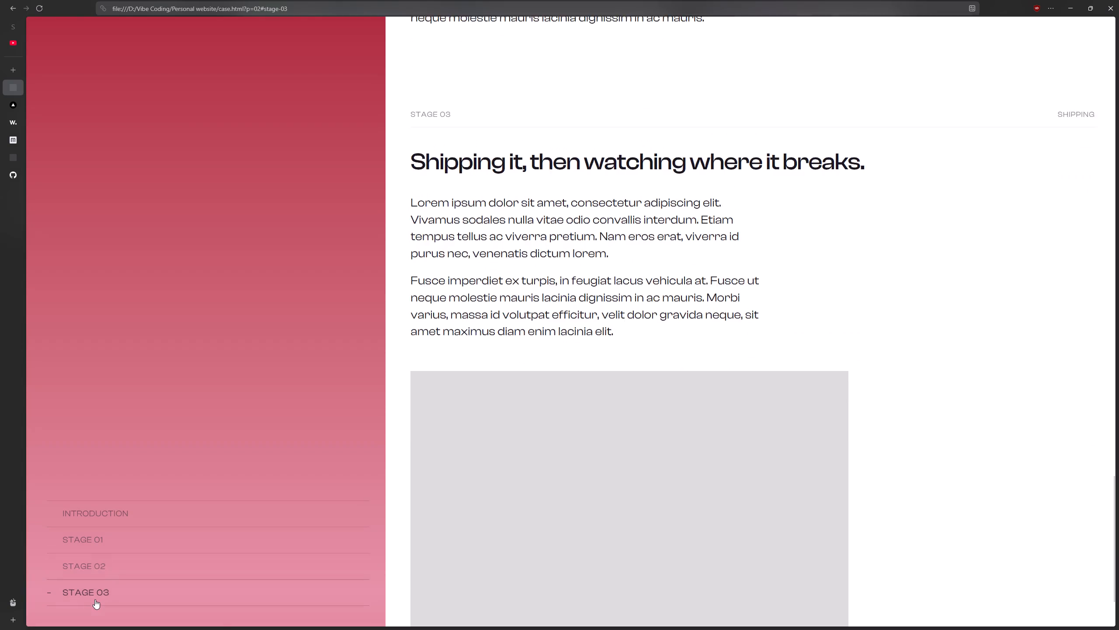
pyautogui.doubleClick(97, 563)
pyautogui.click(93, 540)
pyautogui.click(100, 511)
pyautogui.click(97, 550)
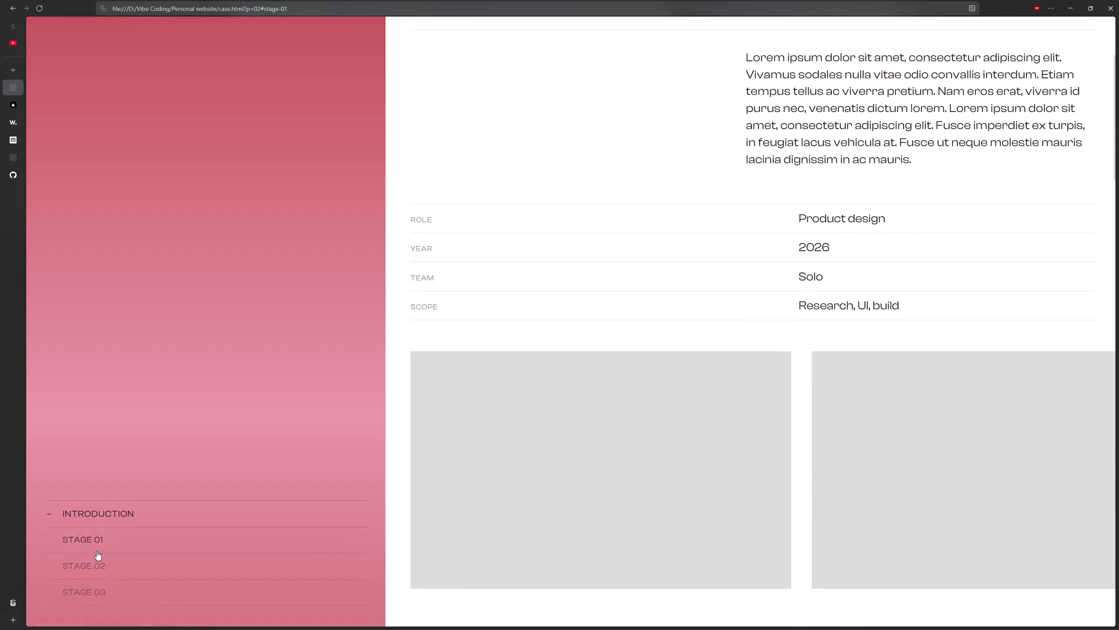
pyautogui.click(96, 566)
pyautogui.click(94, 587)
pyautogui.click(107, 546)
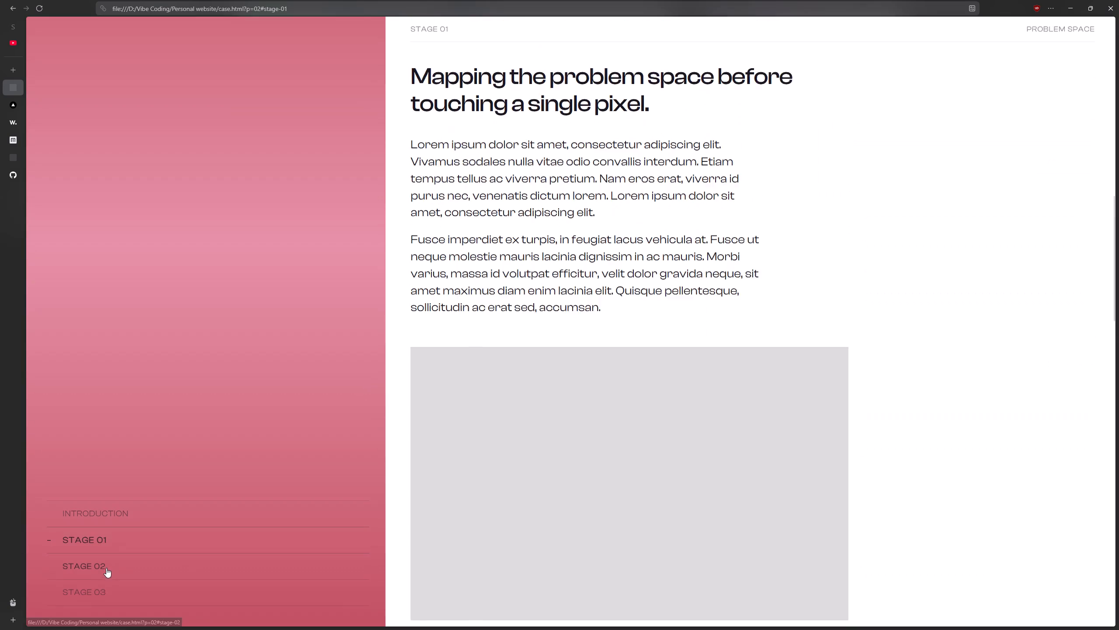
pyautogui.click(106, 564)
pyautogui.click(104, 513)
pyautogui.click(108, 543)
pyautogui.click(113, 562)
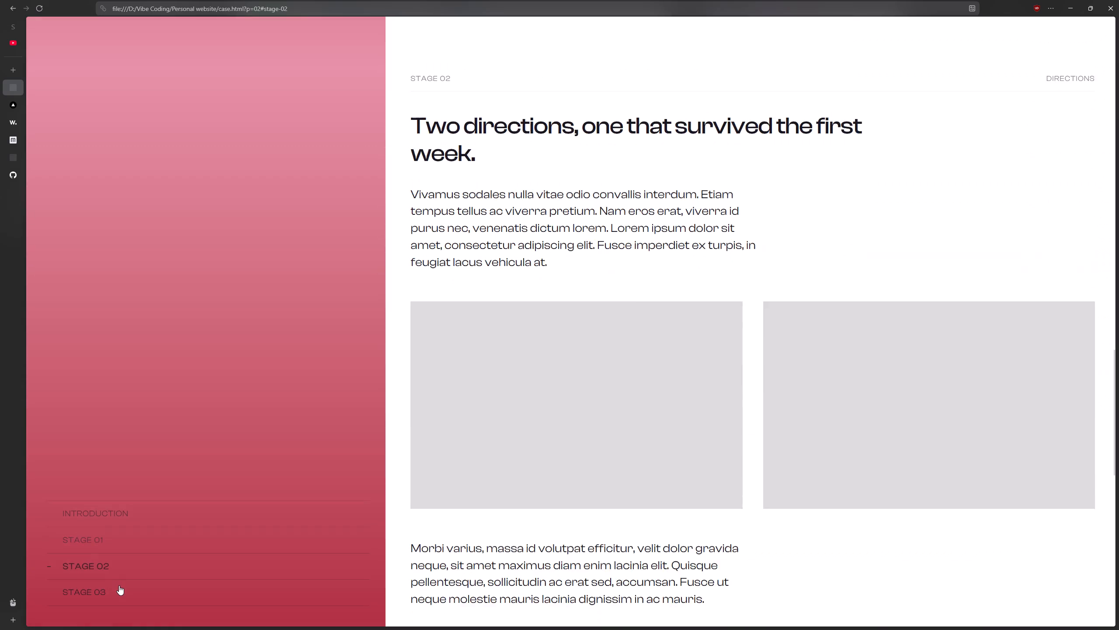
pyautogui.click(119, 585)
pyautogui.click(118, 603)
pyautogui.click(79, 601)
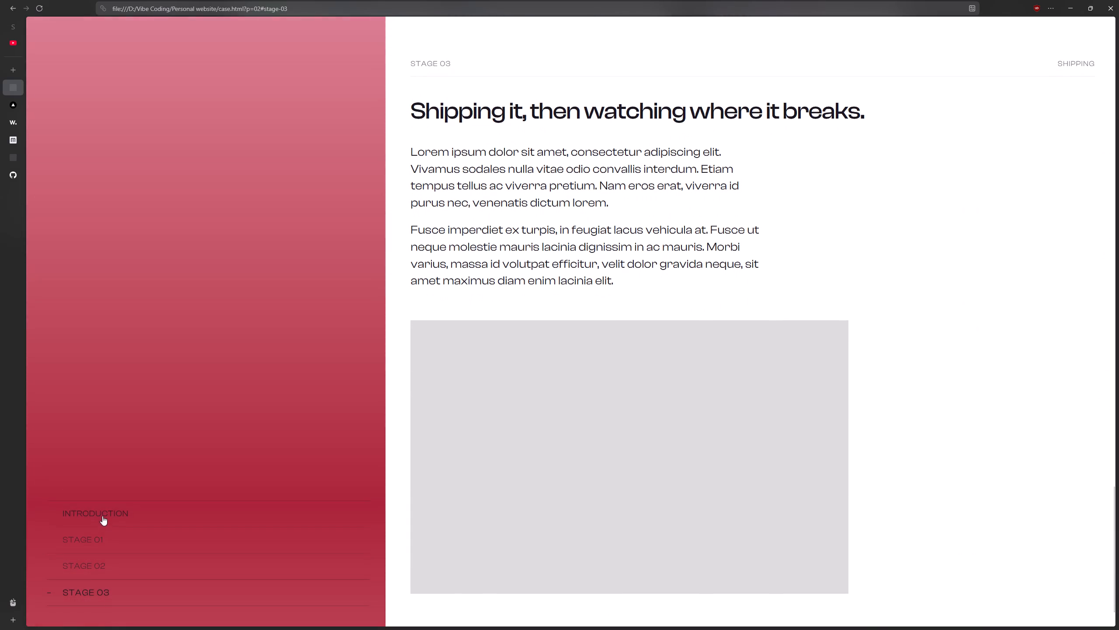
# Go through Introduction, Stage 01, Stage 02 and Stage 03 in order, then return to Introduction to examine the section transitions.
pyautogui.click(102, 516)
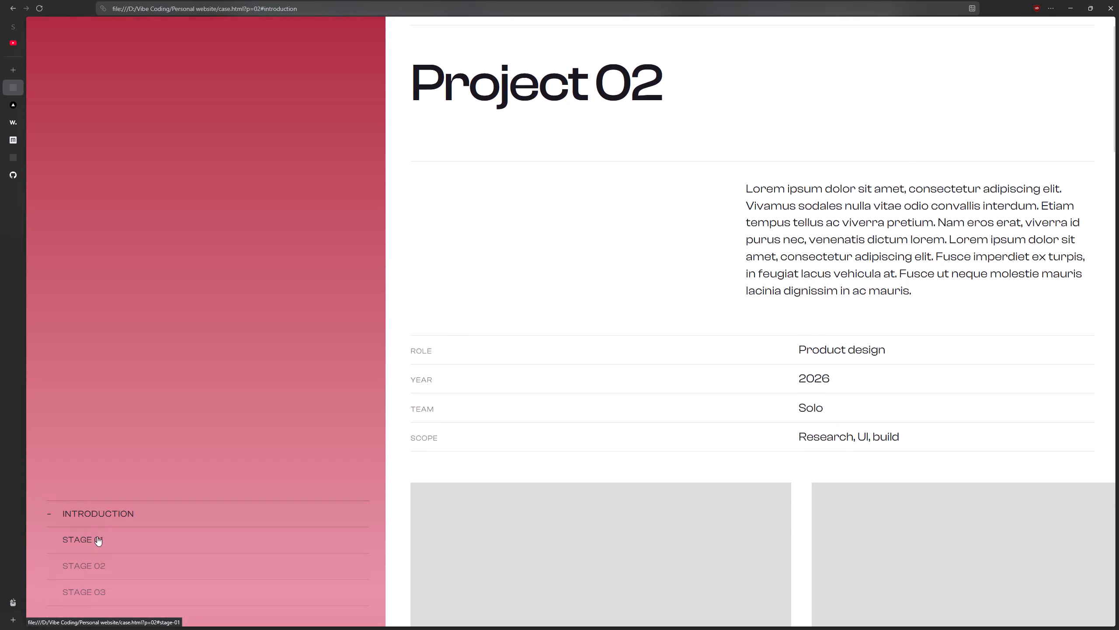
pyautogui.click(97, 536)
pyautogui.click(100, 565)
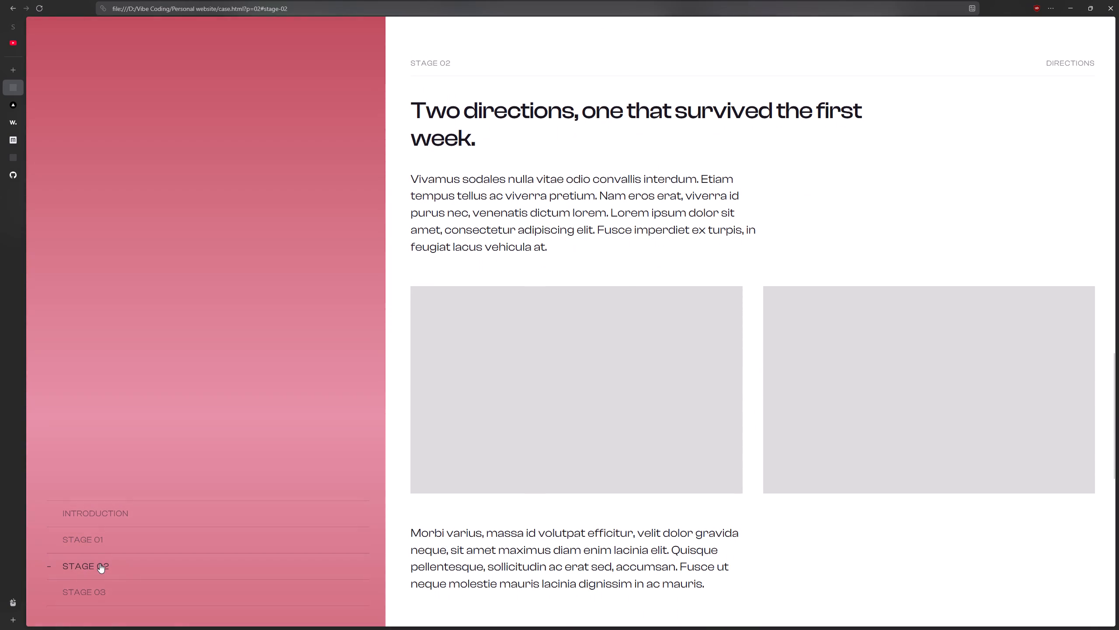
pyautogui.click(96, 581)
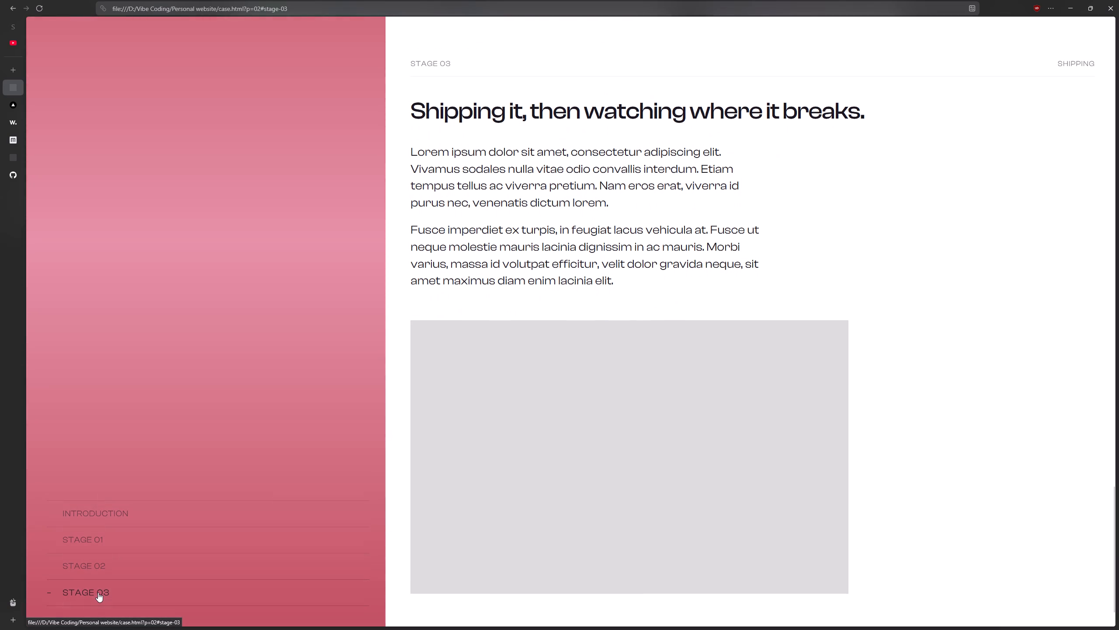
pyautogui.click(110, 518)
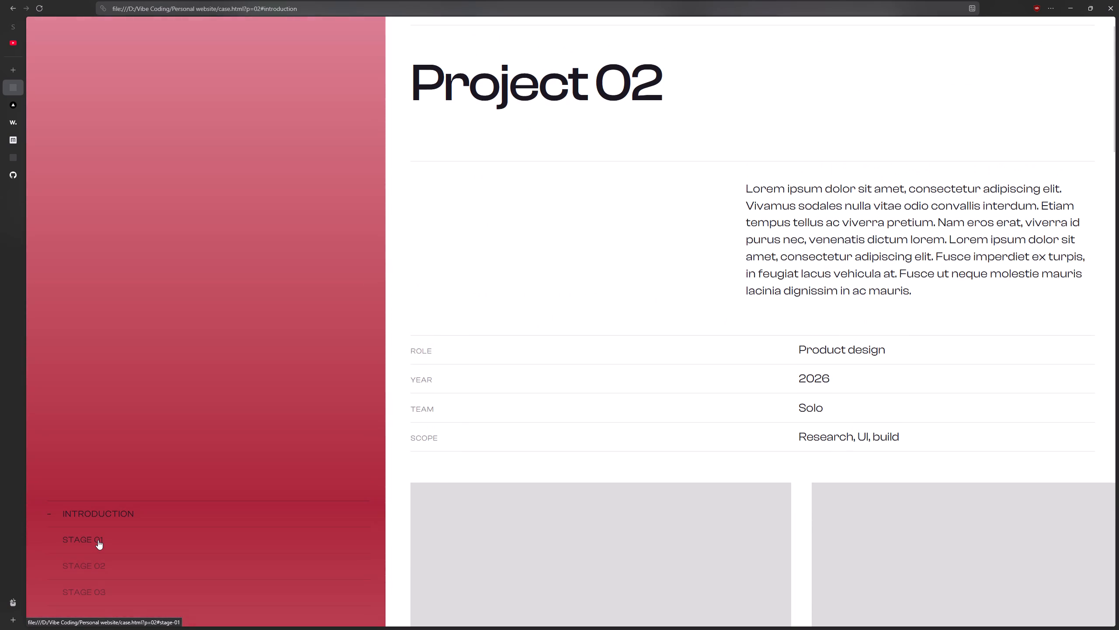
pyautogui.click(98, 540)
pyautogui.click(101, 514)
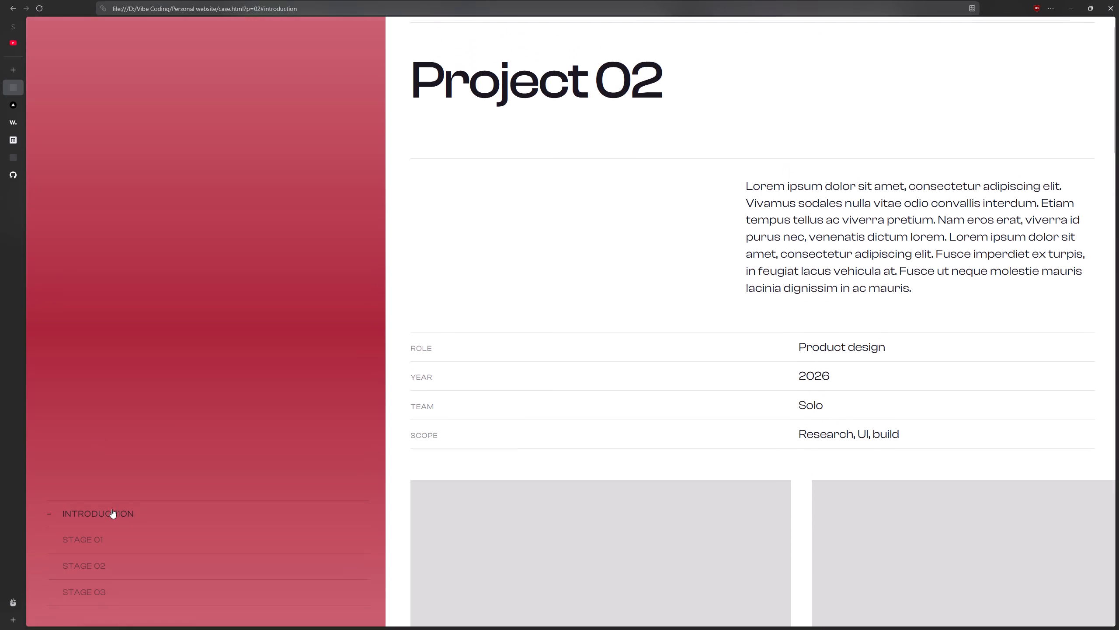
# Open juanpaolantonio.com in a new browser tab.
pyautogui.click(11, 69)
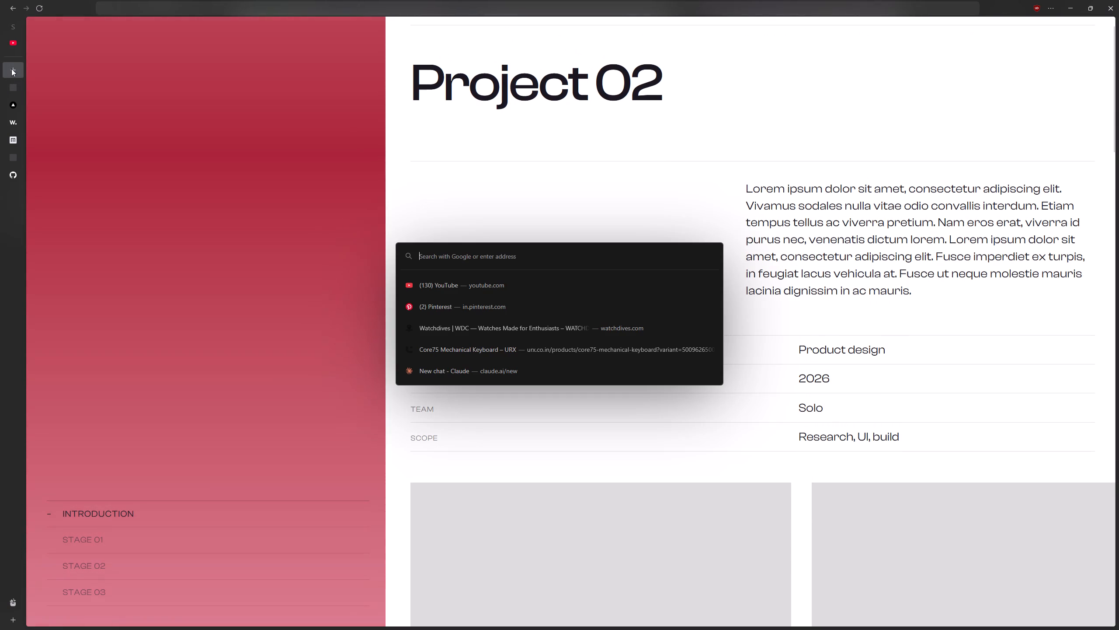
pyautogui.write('jua')
pyautogui.press('Return')
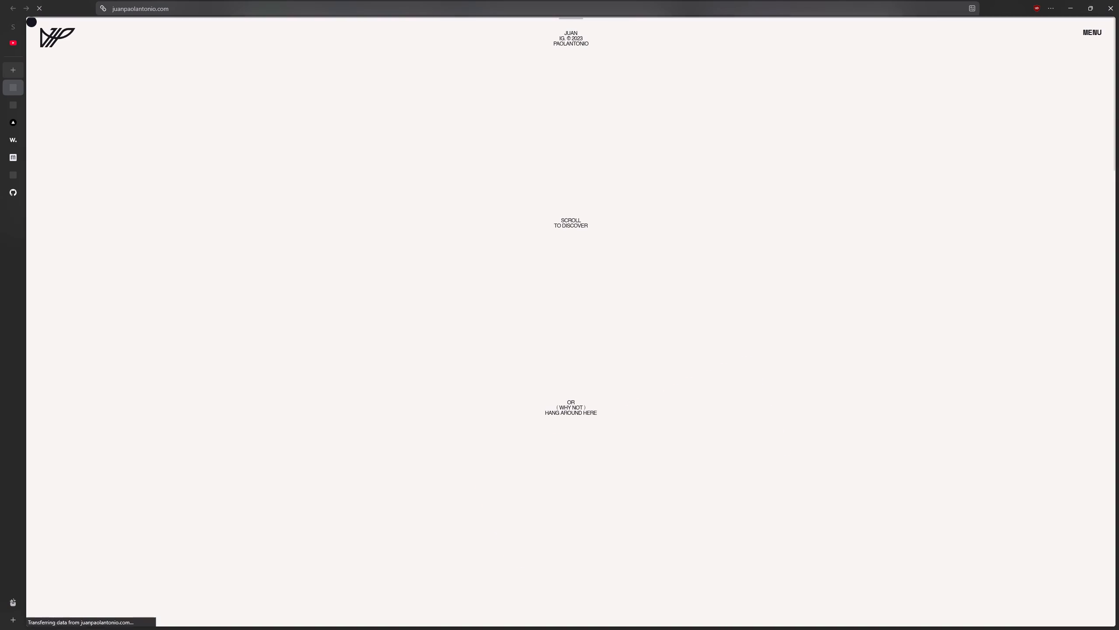
# Examine the reference site's homepage, including its interactive opening section, headline, scrolling banner and featured projects.
pyautogui.moveTo(566, 298); pyautogui.dragTo(658, 371, button='right')
pyautogui.scroll(-3, 653, 367)
pyautogui.click(607, 348)
pyautogui.scroll(-1, 606, 347)
pyautogui.scroll(1, 606, 347)
pyautogui.scroll(-1, 606, 347)
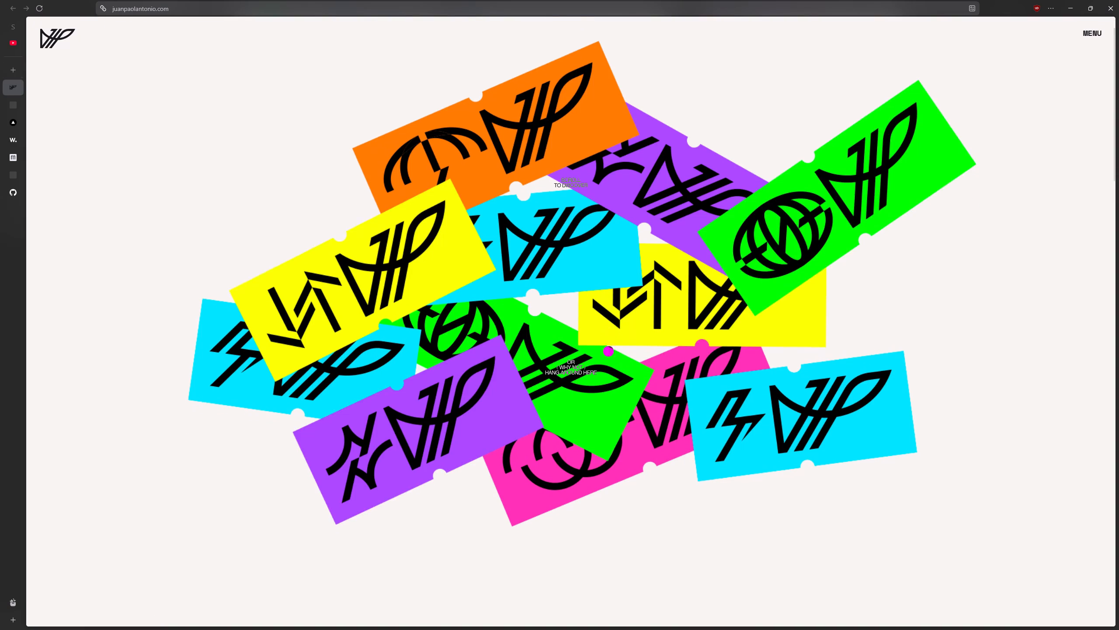
pyautogui.scroll(-12, 606, 349)
pyautogui.scroll(1, 606, 358)
pyautogui.scroll(-5, 606, 358)
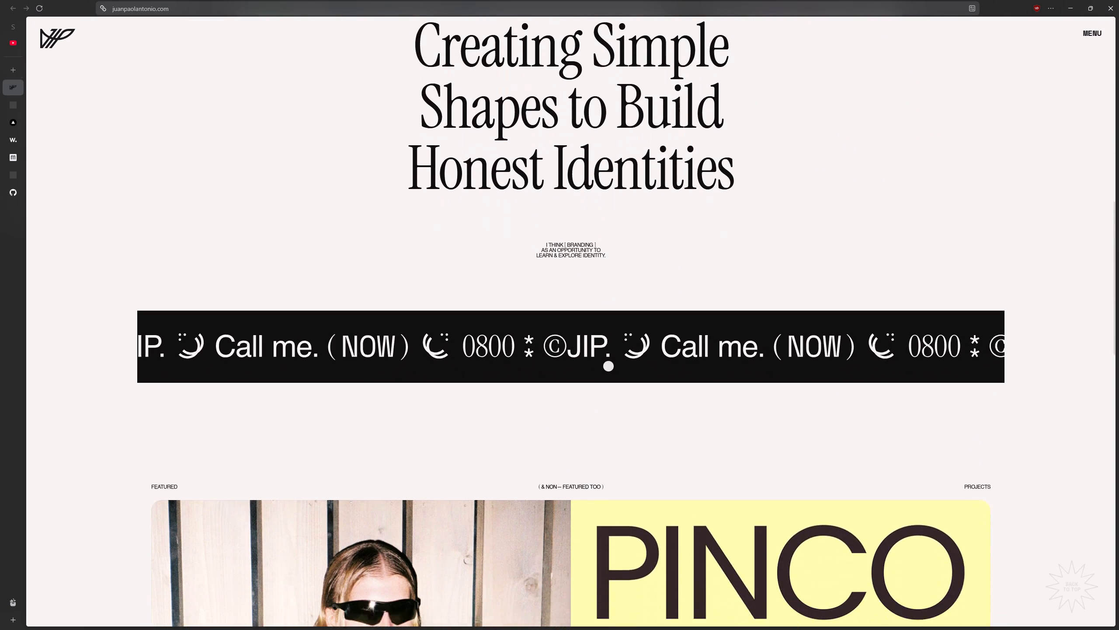
pyautogui.scroll(1, 606, 364)
pyautogui.scroll(-2, 607, 364)
pyautogui.scroll(1, 607, 365)
pyautogui.scroll(-1, 607, 365)
pyautogui.scroll(1, 607, 365)
pyautogui.scroll(-1, 607, 365)
# Open the featured Pincopost project and examine its header layout and how the opening visual behaves on scroll.
pyautogui.click(637, 423)
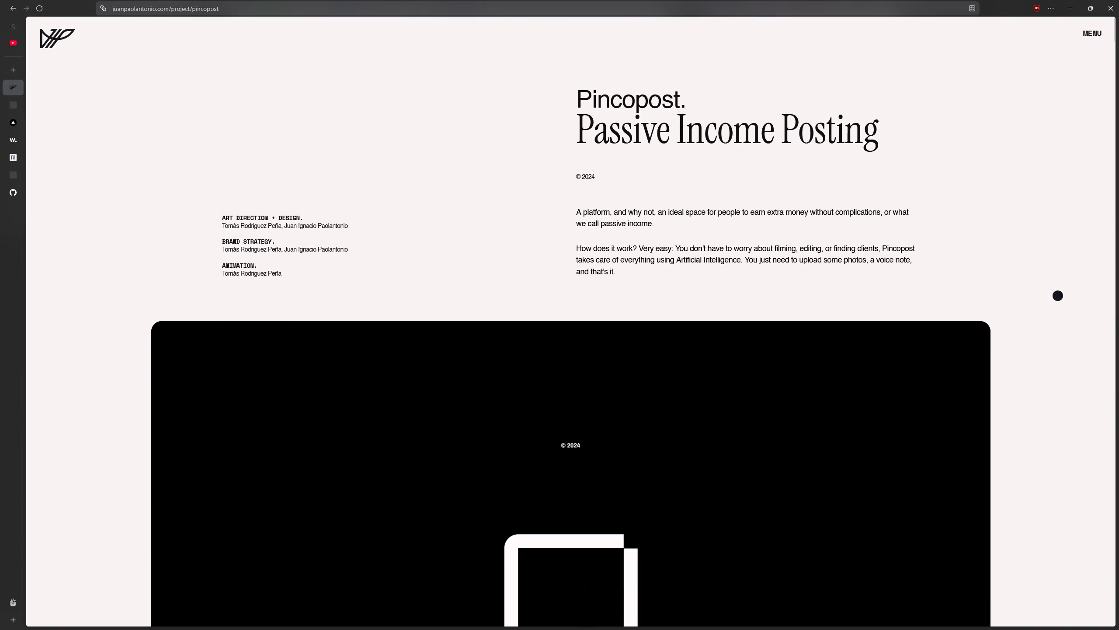
pyautogui.scroll(-9, 1056, 295)
pyautogui.scroll(1, 1056, 299)
pyautogui.scroll(-5, 1056, 299)
pyautogui.scroll(3, 1056, 299)
pyautogui.scroll(-1, 1056, 299)
pyautogui.scroll(1, 1056, 299)
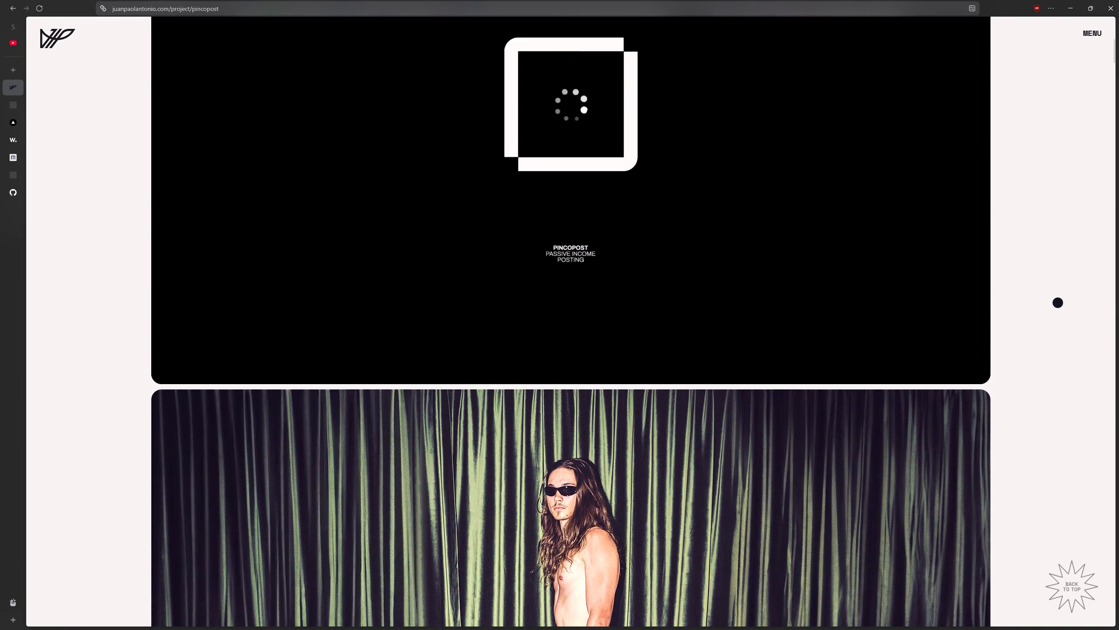
pyautogui.scroll(4, 1056, 299)
pyautogui.scroll(-1, 1056, 299)
pyautogui.scroll(5, 1056, 299)
pyautogui.scroll(-1, 1056, 299)
pyautogui.scroll(1, 1056, 299)
pyautogui.scroll(-1, 1056, 299)
pyautogui.scroll(5, 1056, 299)
pyautogui.scroll(-1, 1056, 299)
pyautogui.scroll(7, 1056, 299)
pyautogui.scroll(-1, 1056, 299)
pyautogui.scroll(1, 1057, 299)
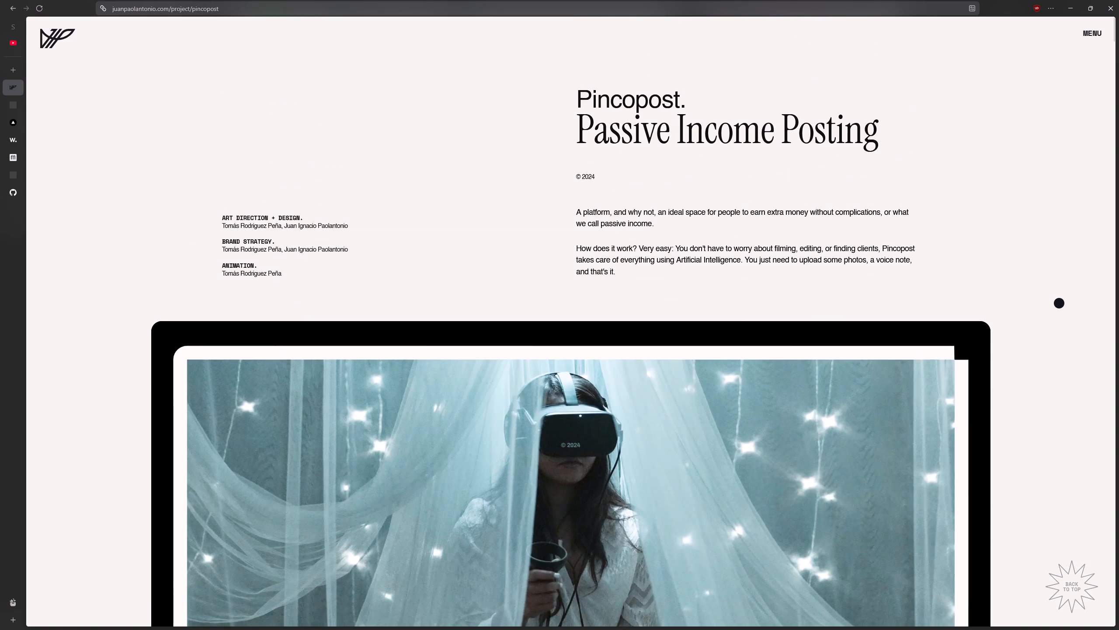
# Capture a screenshot of the entire visible Pincopost project page, from its logo to the opposite corner.
pyautogui.press('shift+super+s')
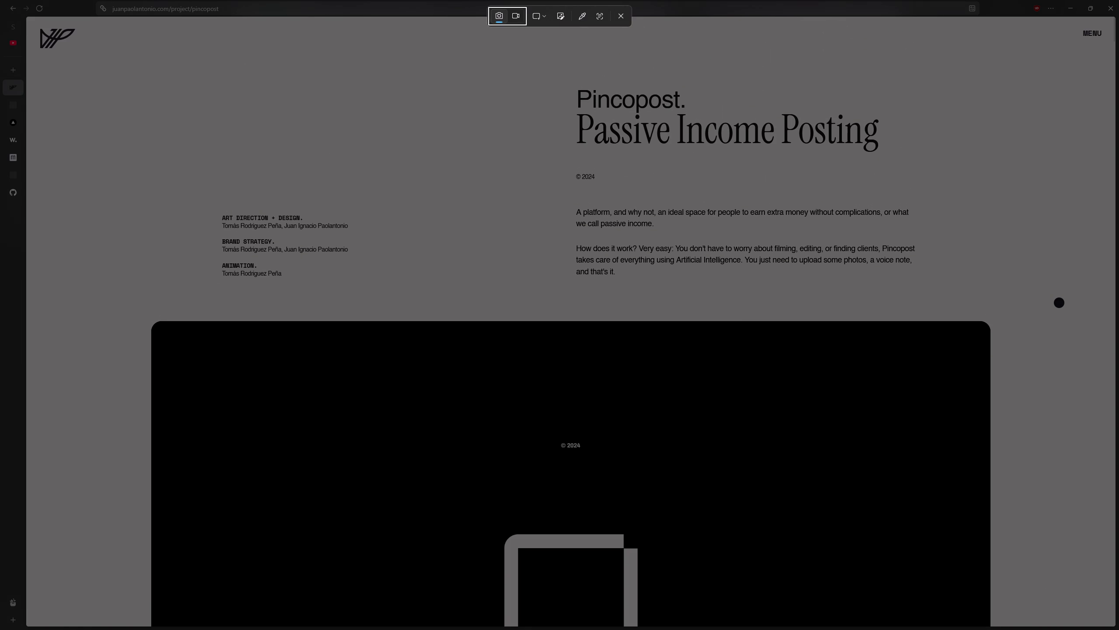
pyautogui.moveTo(26, 16); pyautogui.dragTo(200, 201)
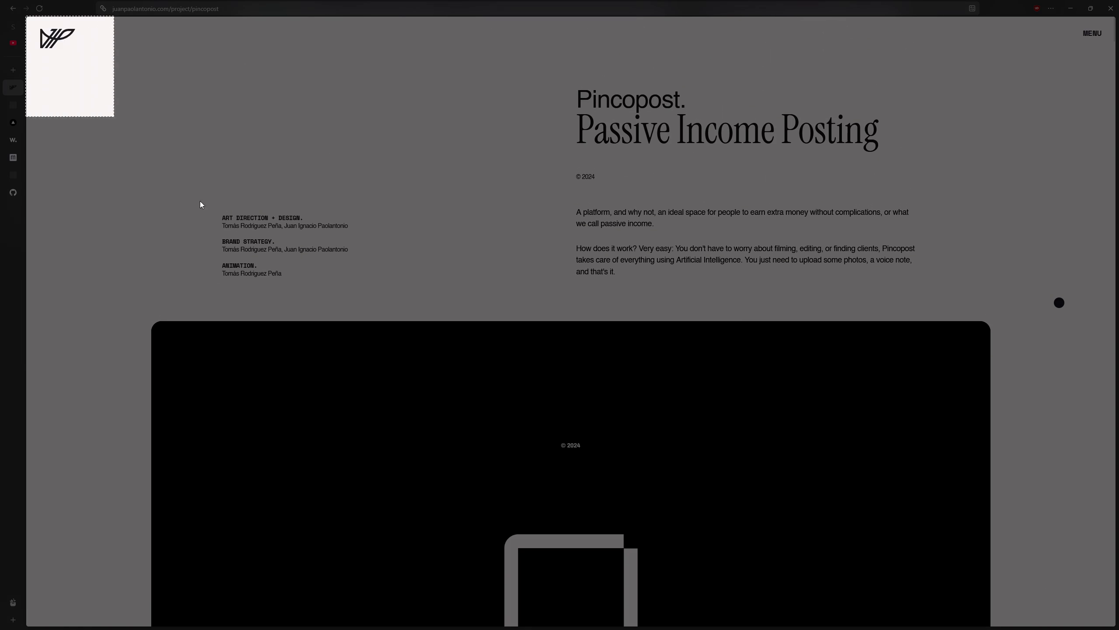
pyautogui.moveTo(200, 201); pyautogui.dragTo(1118, 629)
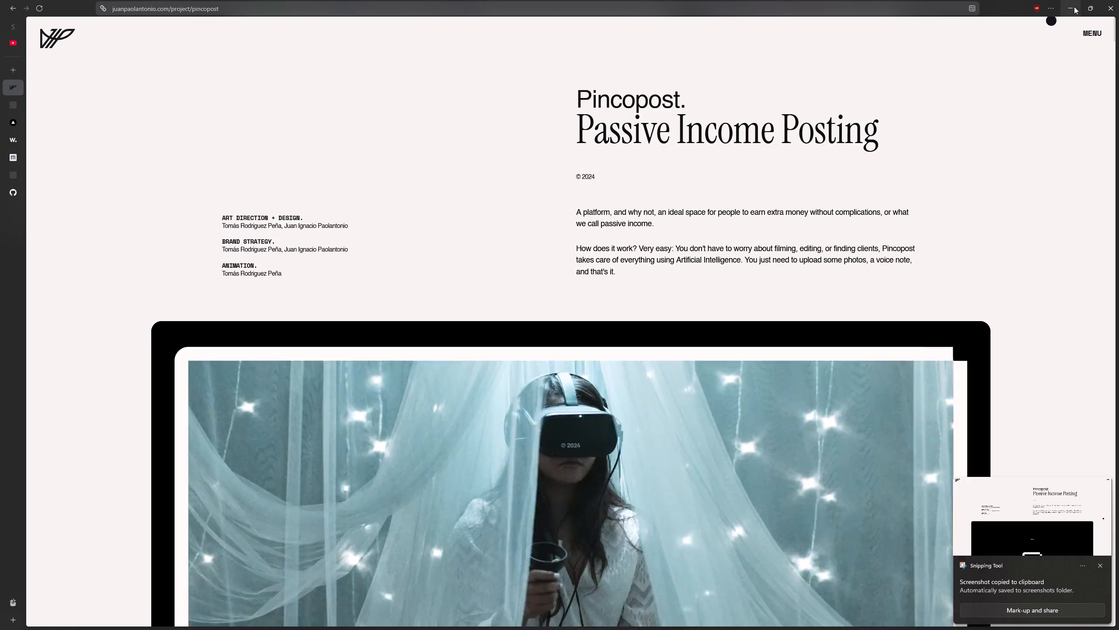
# Switch to Paper and paste the Pincopost screenshot onto the portfolio canvas, placing it just above the case study frame at about X 1345, Y -5764.
pyautogui.click(1070, 7)
pyautogui.click(885, 114)
pyautogui.press('space')
pyautogui.press('space')
pyautogui.press('space')
pyautogui.press('space')
pyautogui.press('space')
pyautogui.press('space')
pyautogui.press('space')
pyautogui.press('space')
pyautogui.press('space')
pyautogui.press('space')
pyautogui.press('space')
pyautogui.press('space')
pyautogui.press('space')
pyautogui.press('space')
pyautogui.press('space')
pyautogui.press('space')
pyautogui.press('space')
pyautogui.press('space')
pyautogui.press('space')
pyautogui.press('space')
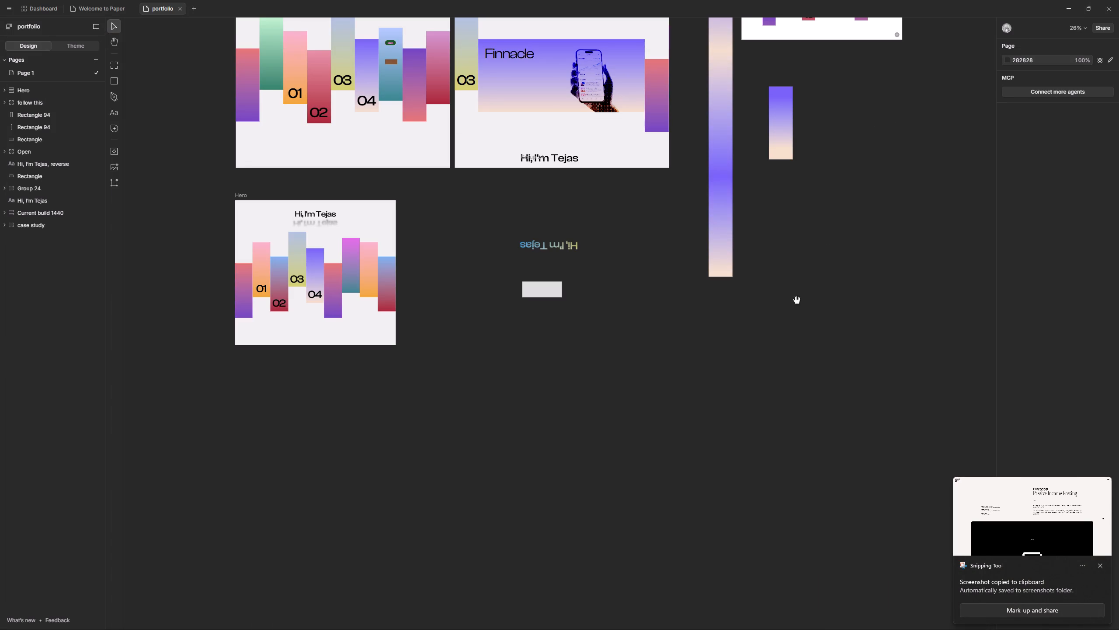
pyautogui.moveTo(784, 305); pyautogui.dragTo(563, 585)
pyautogui.click(718, 370)
pyautogui.moveTo(709, 374); pyautogui.dragTo(552, 605)
pyautogui.click(552, 605)
pyautogui.click(472, 347)
pyautogui.moveTo(487, 345); pyautogui.dragTo(598, 349)
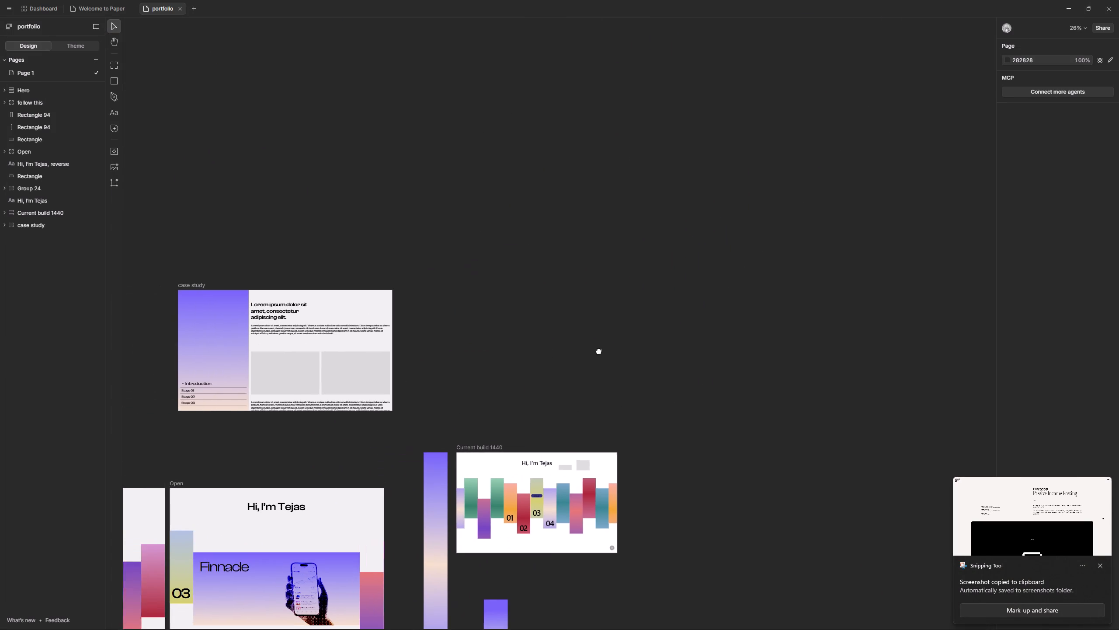
pyautogui.moveTo(598, 349); pyautogui.dragTo(684, 318)
pyautogui.moveTo(668, 305); pyautogui.dragTo(638, 276)
pyautogui.hotkey('ctrl', 'v')
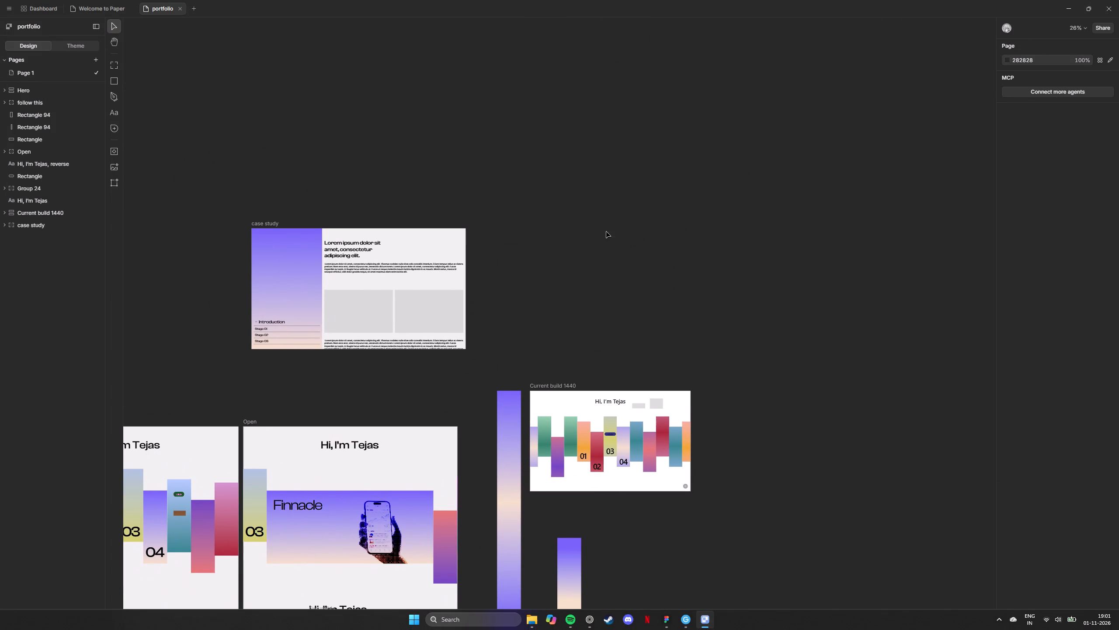
pyautogui.moveTo(577, 339); pyautogui.dragTo(397, 148)
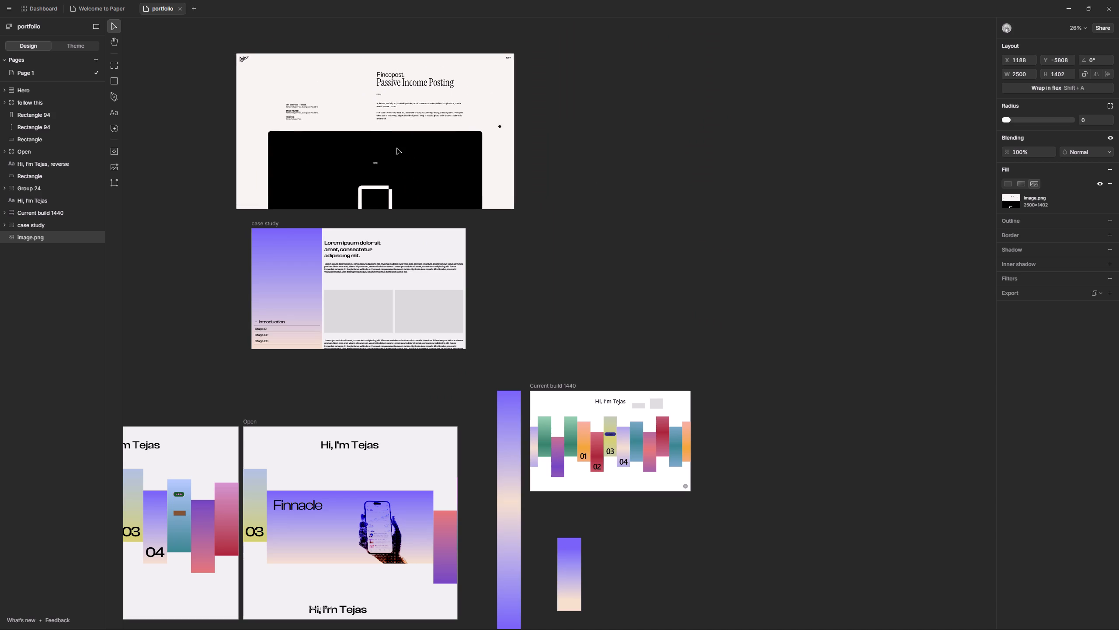
pyautogui.moveTo(397, 148); pyautogui.dragTo(411, 152)
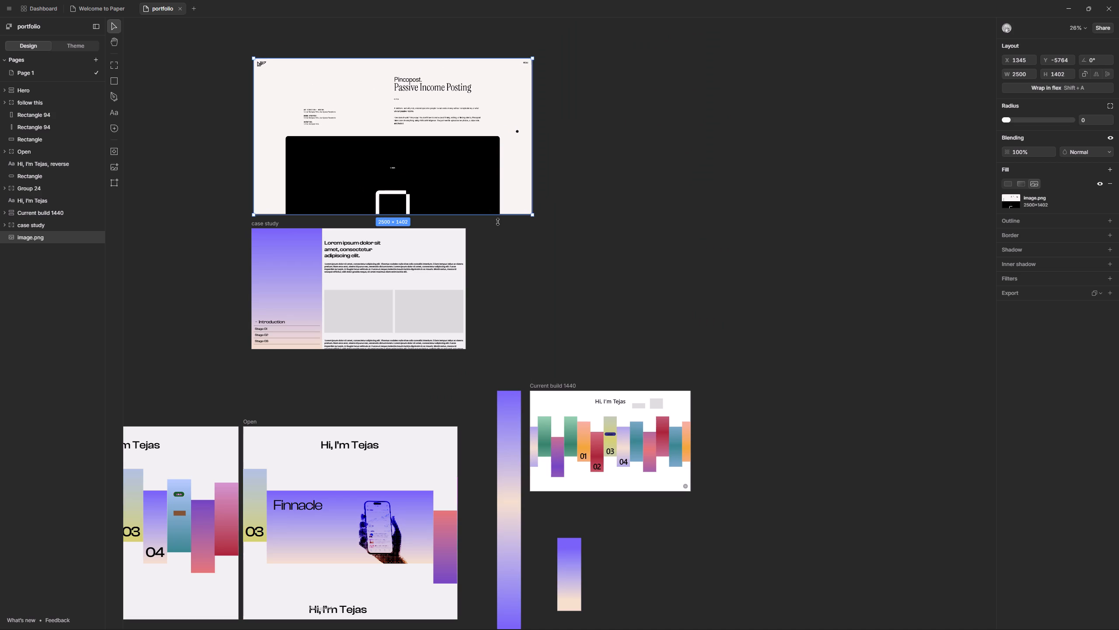
# Duplicate the case study frame and place the copy level beside the original, at about X 3446, Y -4241.
pyautogui.click(531, 272)
pyautogui.keyDown('alt'); pyautogui.moveTo(267, 223); pyautogui.dragTo(503, 222); pyautogui.keyUp('alt')
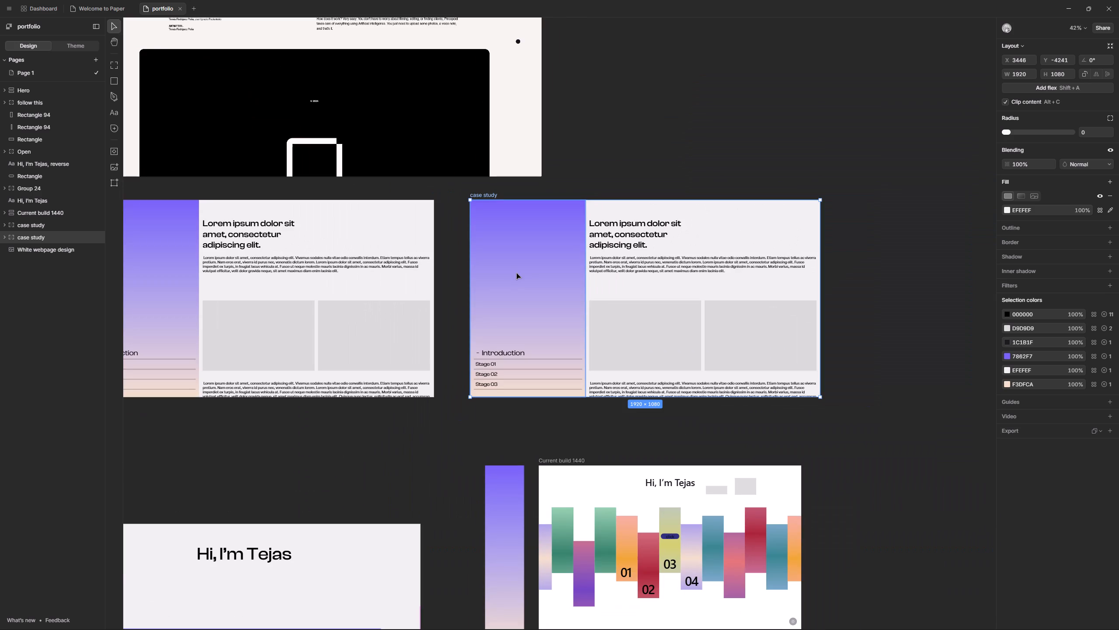
# Delete the purple gradient panel and its Introduction and Stage list from the duplicated case study frame.
pyautogui.click(441, 280)
pyautogui.moveTo(442, 280); pyautogui.dragTo(525, 424)
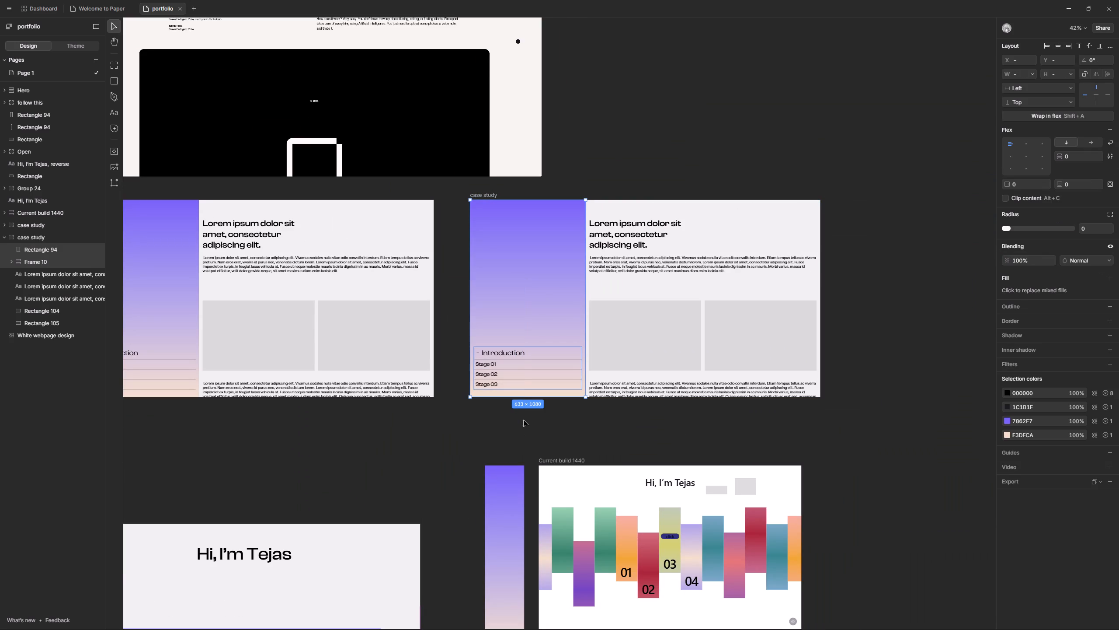
pyautogui.press('BackSpace')
# Add two grid layout guides to the duplicated case study frame and set the first guide's size to 23.
pyautogui.hotkey('shift', 'g')
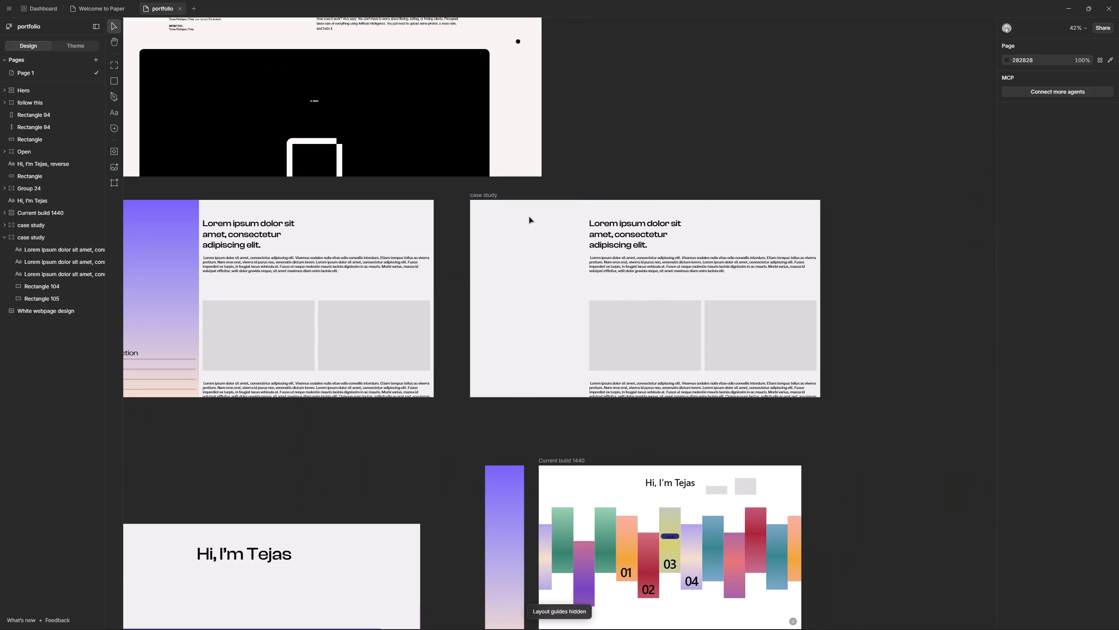
pyautogui.click(490, 197)
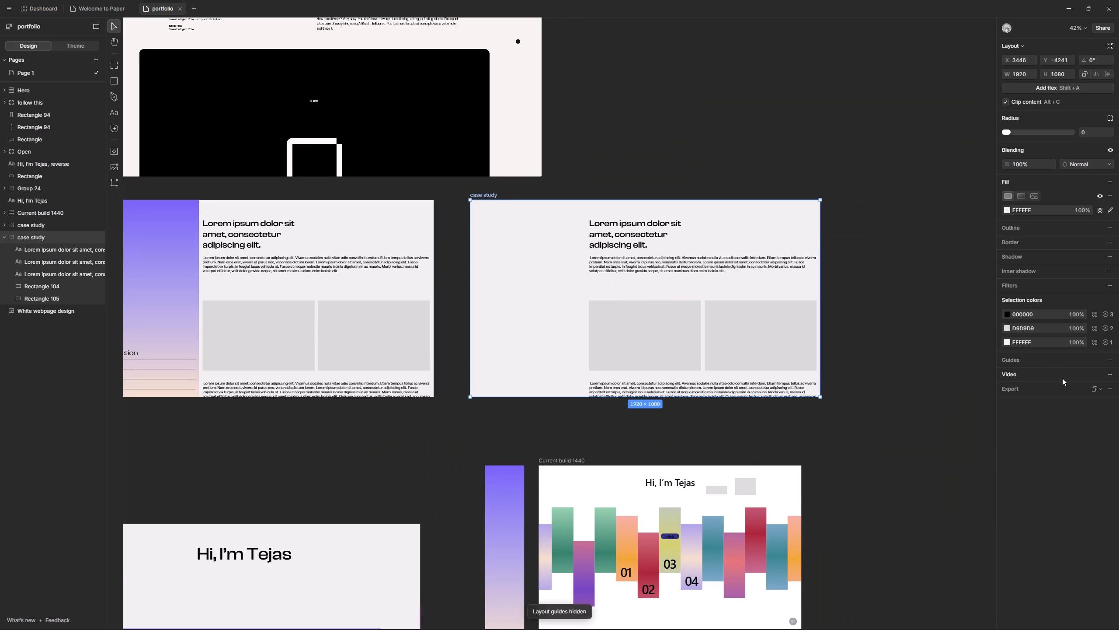
pyautogui.doubleClick(1115, 359)
pyautogui.click(1064, 370)
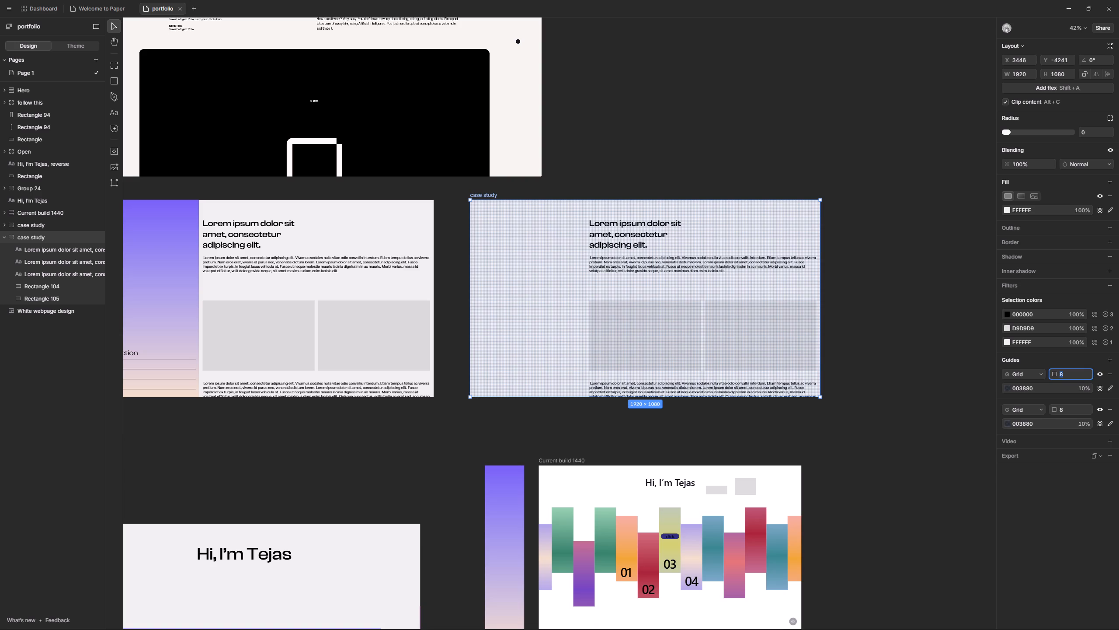
pyautogui.press('BackSpace')
pyautogui.write('23')
pyautogui.press('Return')
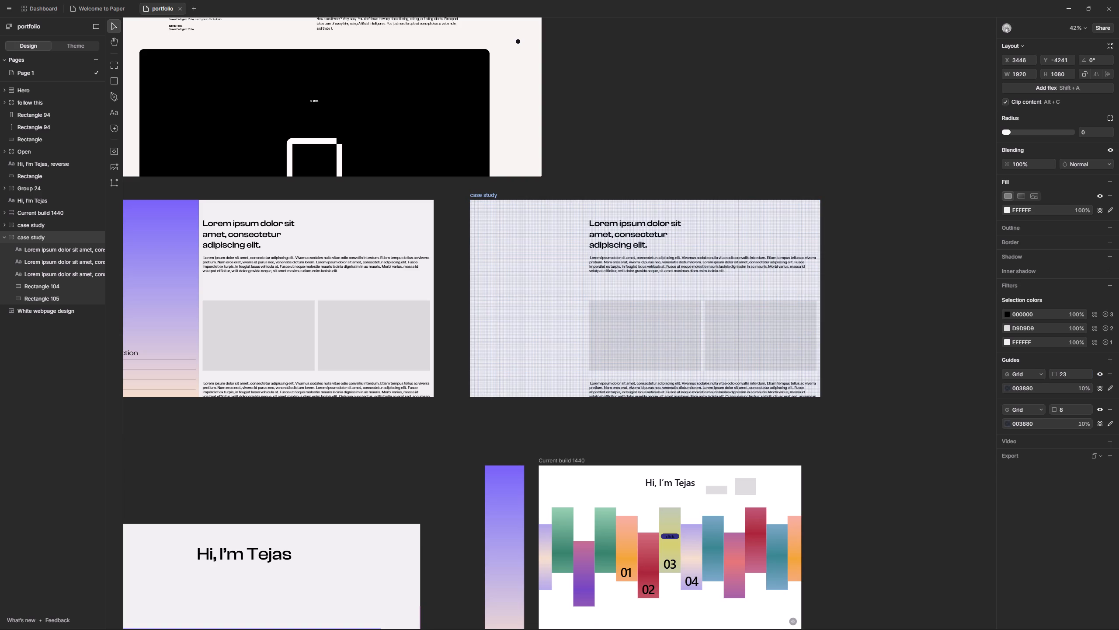
# Change the first guide's type to Column with Stretch alignment and open its margin value for editing.
pyautogui.click(1036, 376)
pyautogui.click(1032, 398)
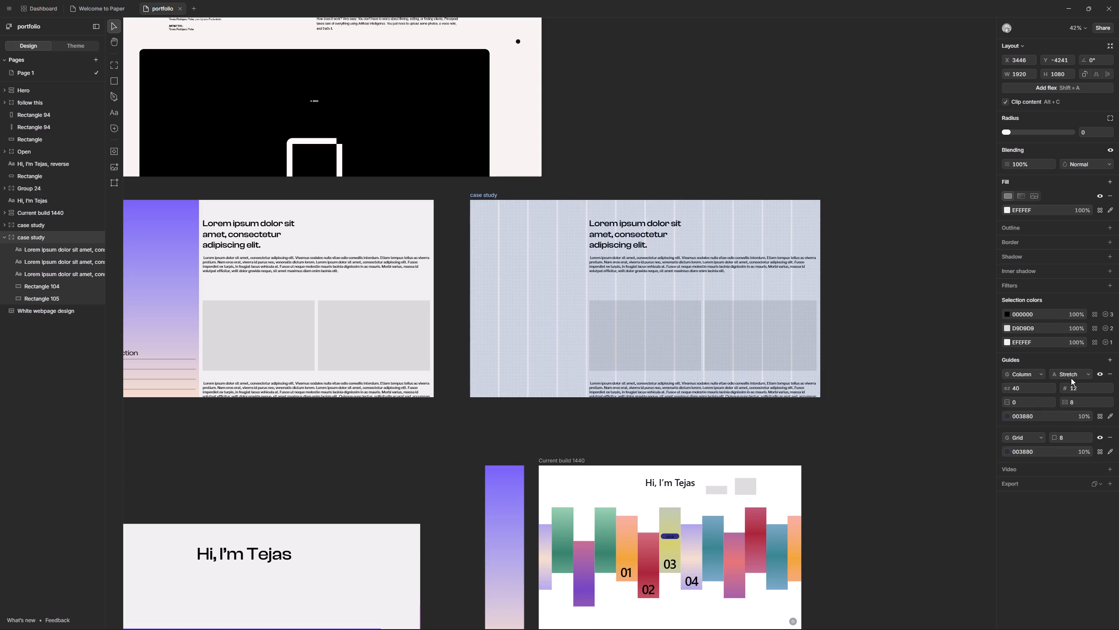
pyautogui.click(1082, 373)
pyautogui.click(1065, 364)
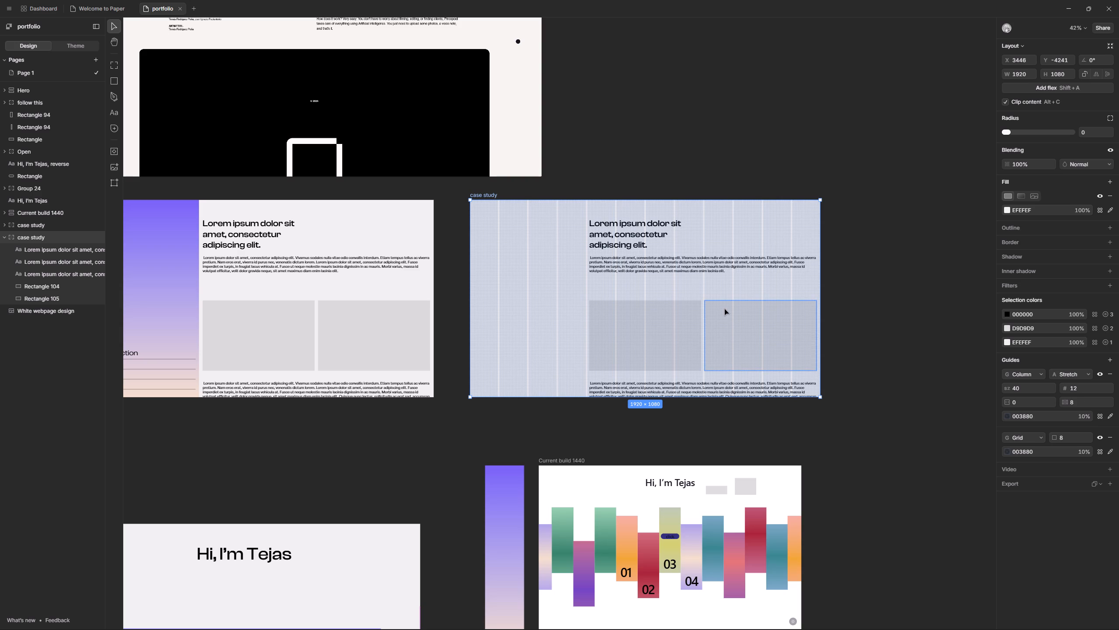
pyautogui.click(1022, 405)
# Switch to Figma, show the layout guides, and check the column guide settings of the Desktop - 27 frame.
pyautogui.click(654, 619)
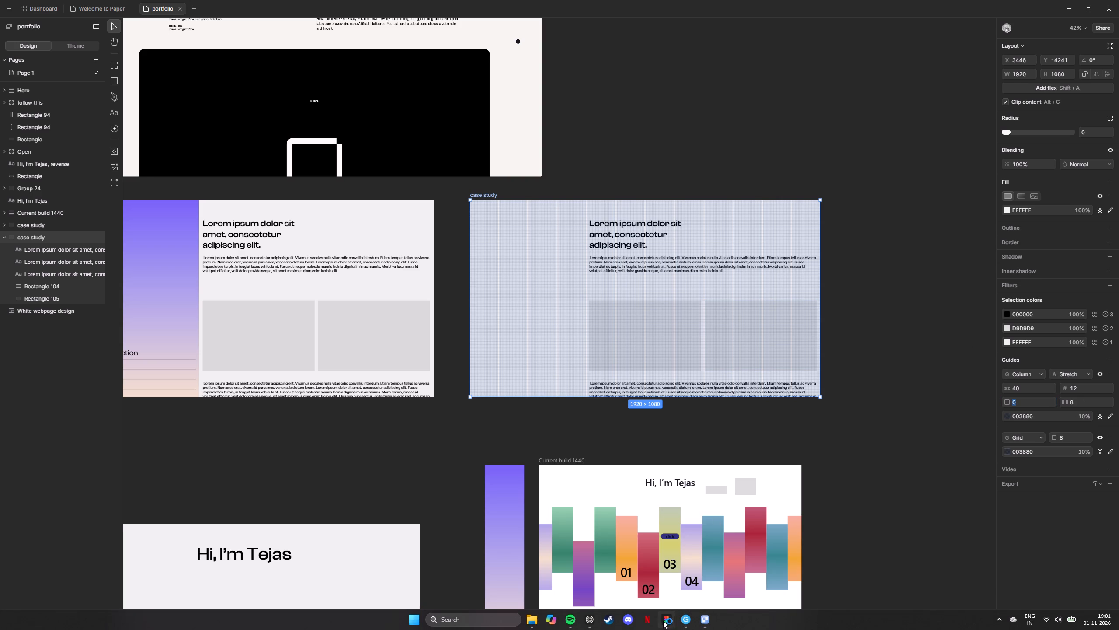
pyautogui.click(667, 622)
pyautogui.press('space')
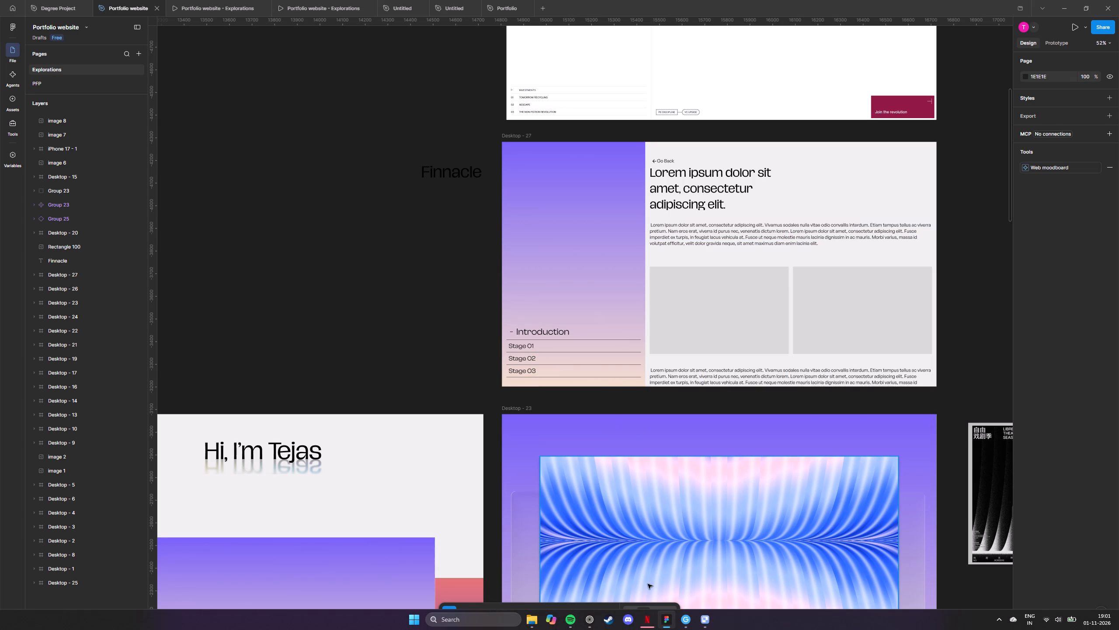
pyautogui.click(688, 545)
pyautogui.click(395, 311)
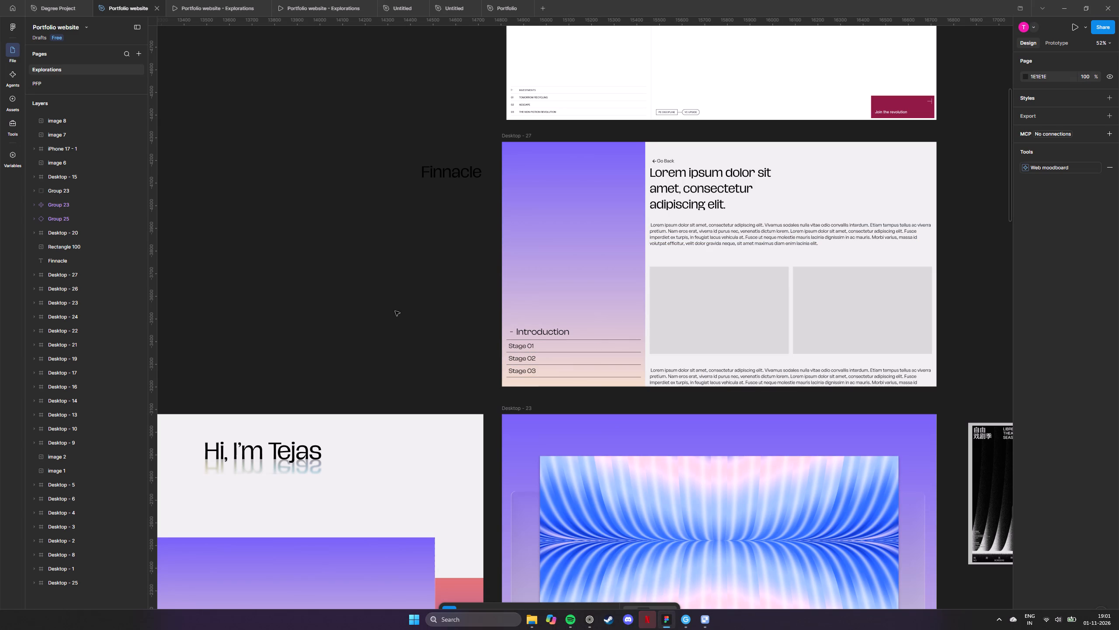
pyautogui.press('space')
pyautogui.press('space')
pyautogui.press('space')
pyautogui.press('space')
pyautogui.press('space')
pyautogui.press('space')
pyautogui.press('space')
pyautogui.press('space')
pyautogui.press('space')
pyautogui.press('space')
pyautogui.press('space')
pyautogui.press('space')
pyautogui.press('space')
pyautogui.press('space')
pyautogui.press('space')
pyautogui.press('space')
pyautogui.press('space')
pyautogui.press('space')
pyautogui.press('space')
pyautogui.press('space')
pyautogui.moveTo(664, 455); pyautogui.dragTo(482, 217)
pyautogui.click(764, 183)
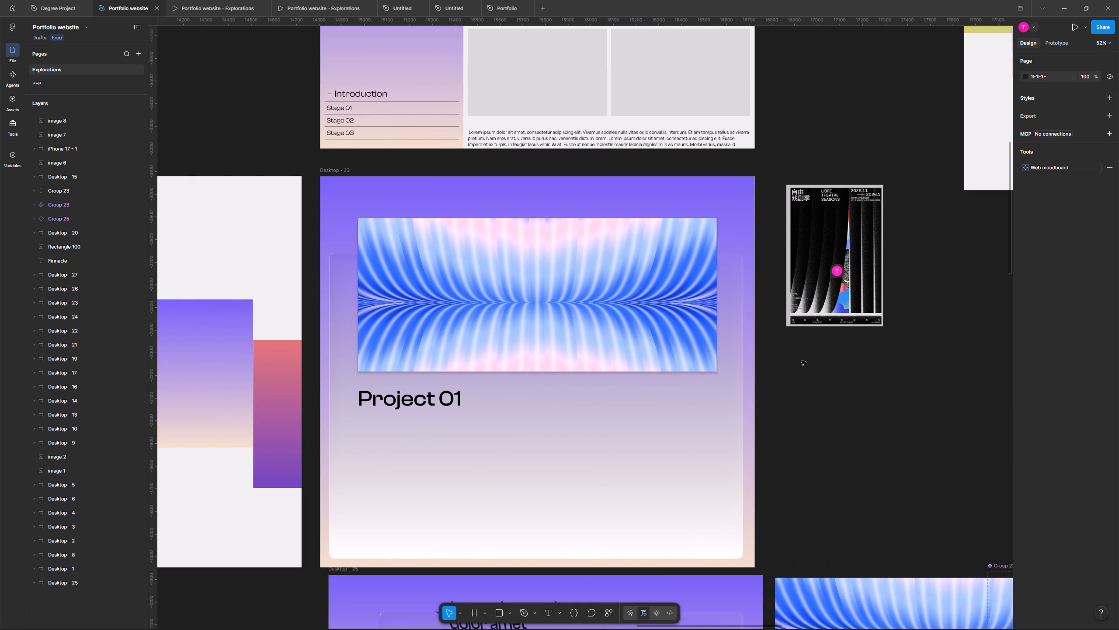
pyautogui.hotkey('shift', 'g')
pyautogui.press('space')
pyautogui.press('space')
pyautogui.press('space')
pyautogui.press('space')
pyautogui.press('space')
pyautogui.press('space')
pyautogui.press('space')
pyautogui.press('space')
pyautogui.moveTo(480, 159); pyautogui.dragTo(481, 507)
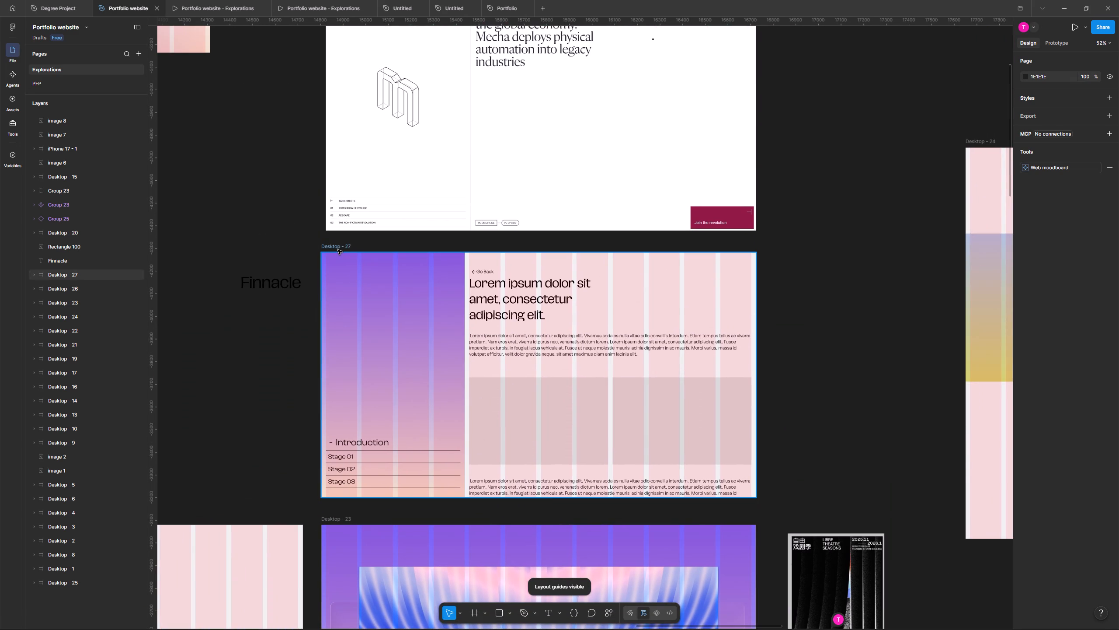
pyautogui.click(338, 249)
pyautogui.click(1020, 416)
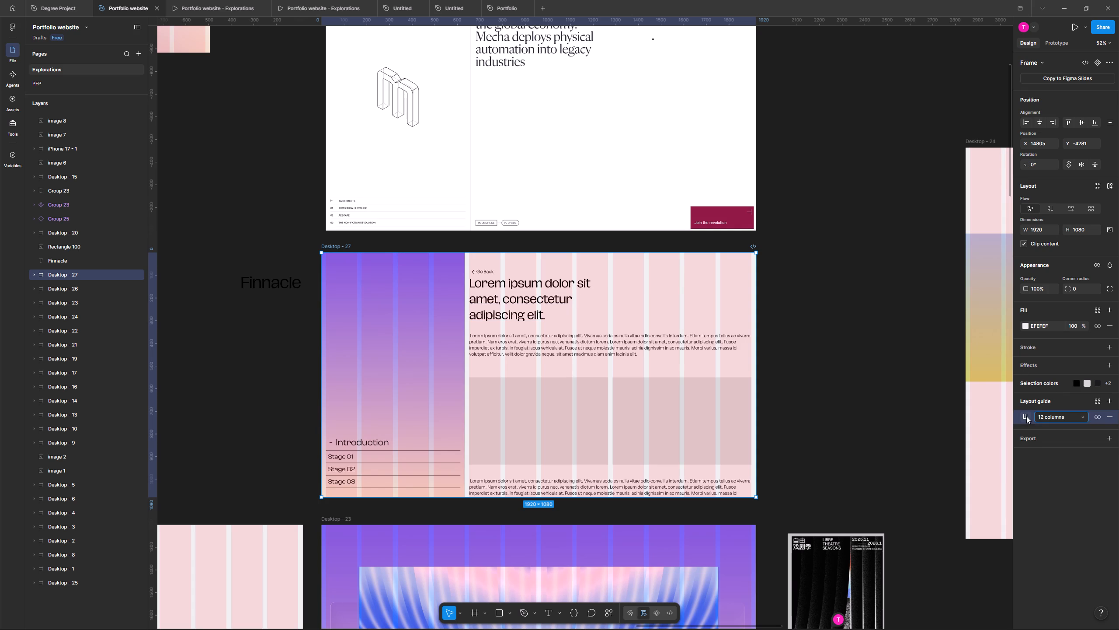
pyautogui.click(1026, 416)
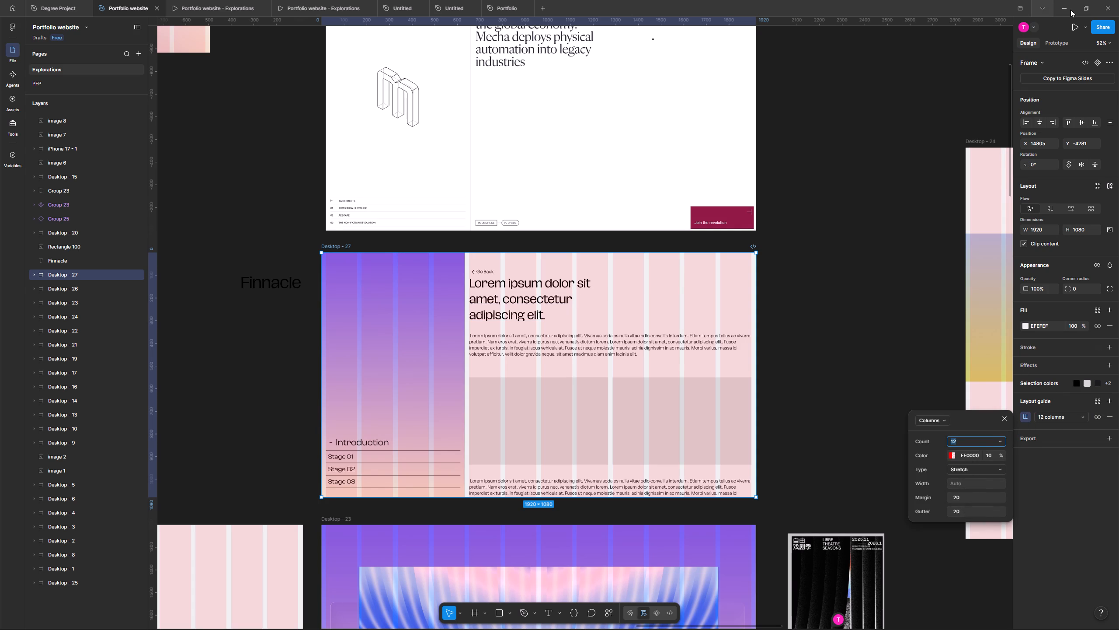
pyautogui.click(1065, 10)
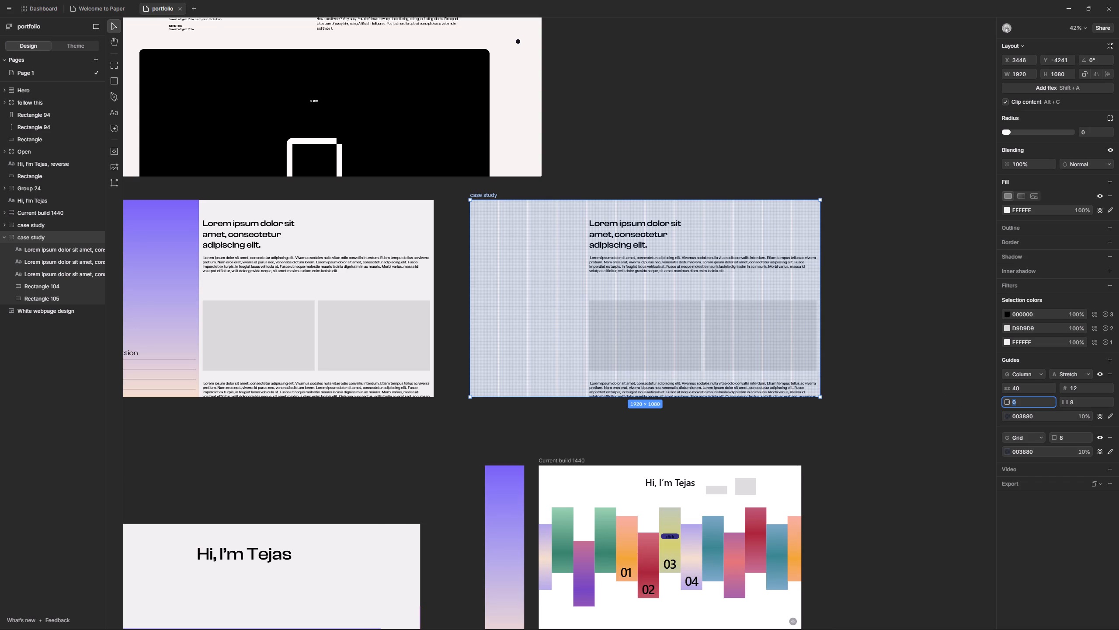
# Back in Paper, set the column guide's margin and gutter both to 20.
pyautogui.write('20')
pyautogui.press('Tab')
pyautogui.write('20')
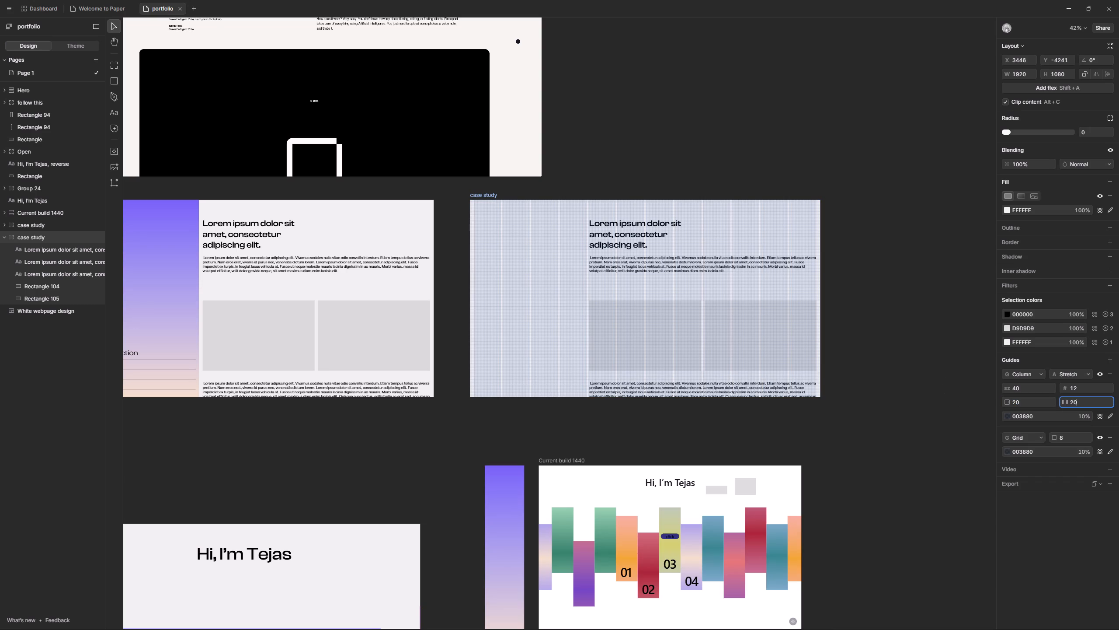
pyautogui.press('Return')
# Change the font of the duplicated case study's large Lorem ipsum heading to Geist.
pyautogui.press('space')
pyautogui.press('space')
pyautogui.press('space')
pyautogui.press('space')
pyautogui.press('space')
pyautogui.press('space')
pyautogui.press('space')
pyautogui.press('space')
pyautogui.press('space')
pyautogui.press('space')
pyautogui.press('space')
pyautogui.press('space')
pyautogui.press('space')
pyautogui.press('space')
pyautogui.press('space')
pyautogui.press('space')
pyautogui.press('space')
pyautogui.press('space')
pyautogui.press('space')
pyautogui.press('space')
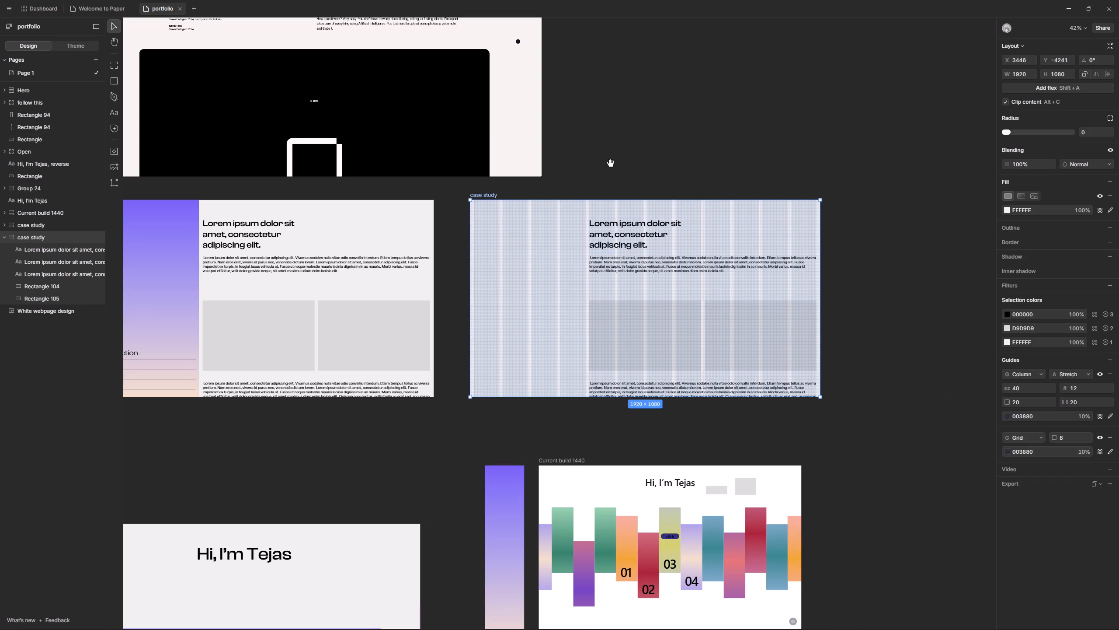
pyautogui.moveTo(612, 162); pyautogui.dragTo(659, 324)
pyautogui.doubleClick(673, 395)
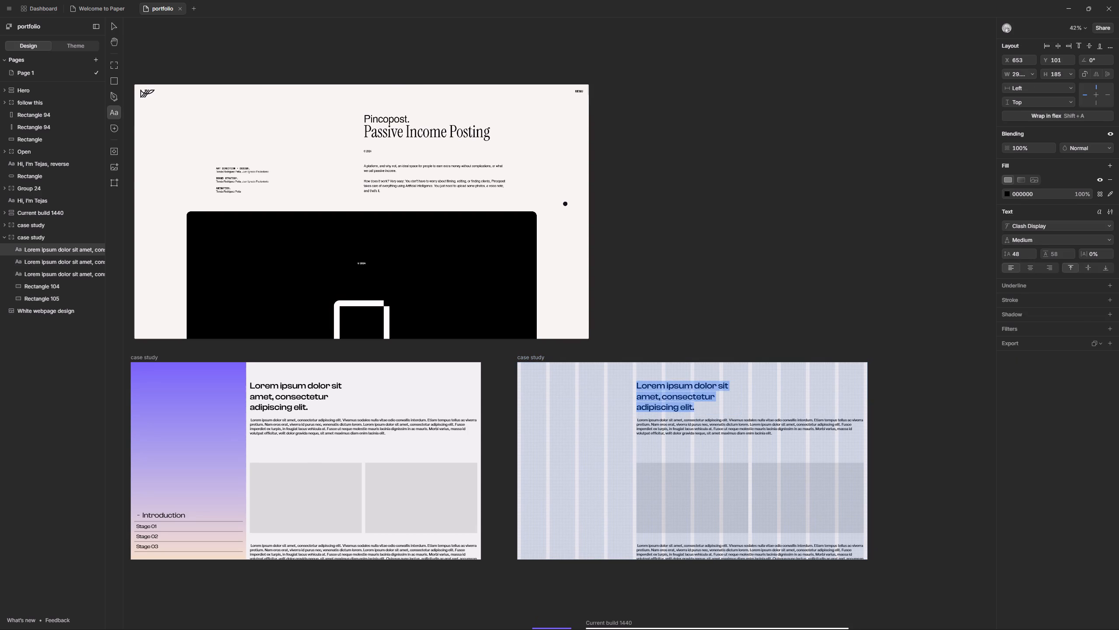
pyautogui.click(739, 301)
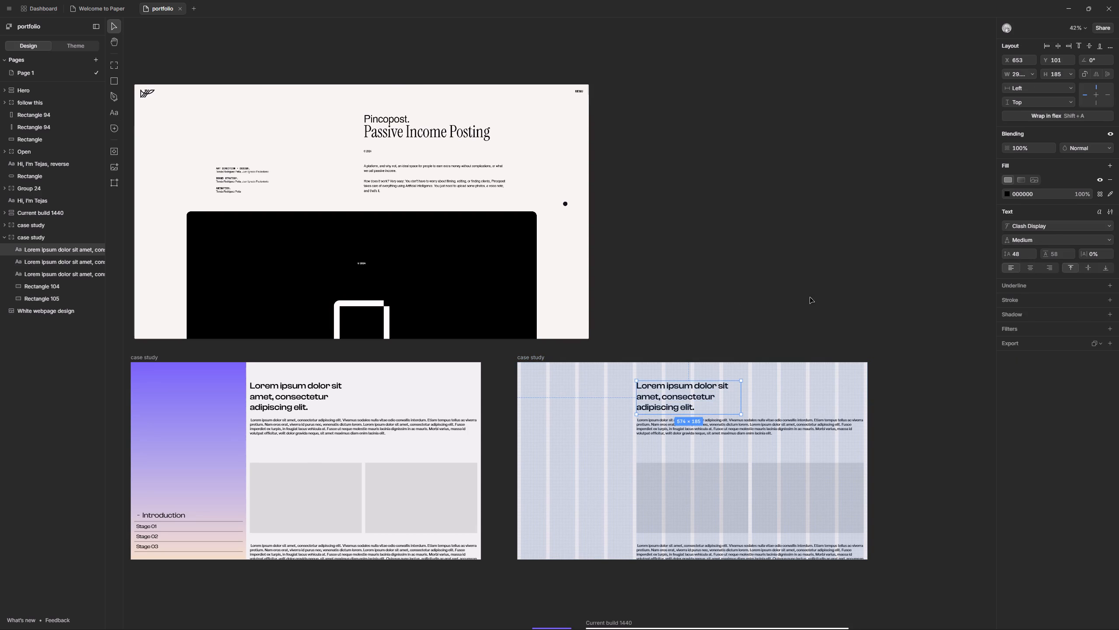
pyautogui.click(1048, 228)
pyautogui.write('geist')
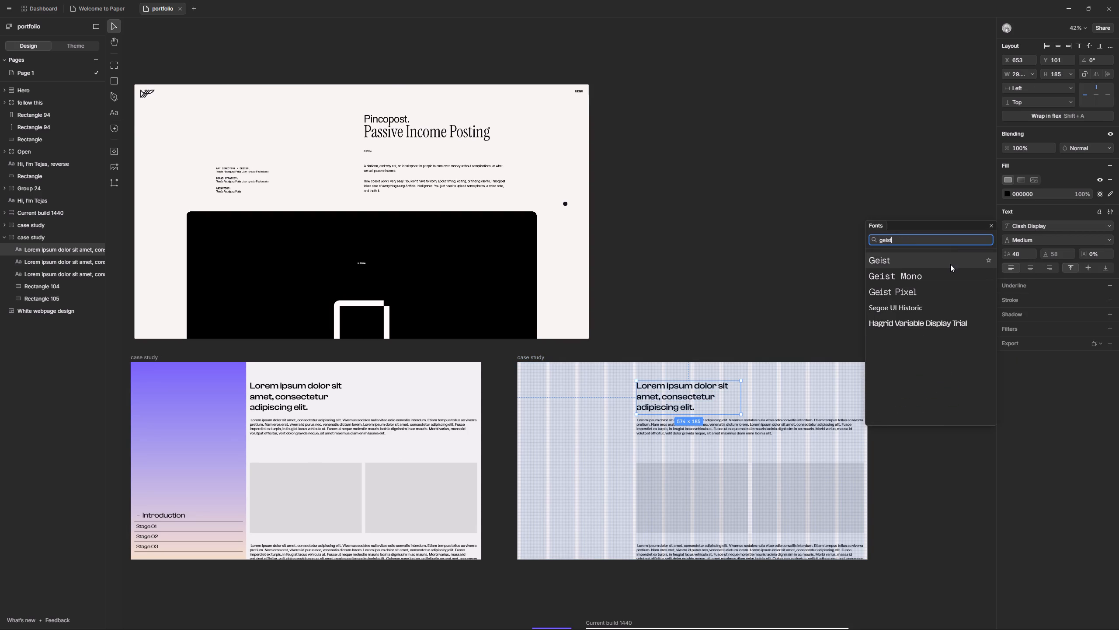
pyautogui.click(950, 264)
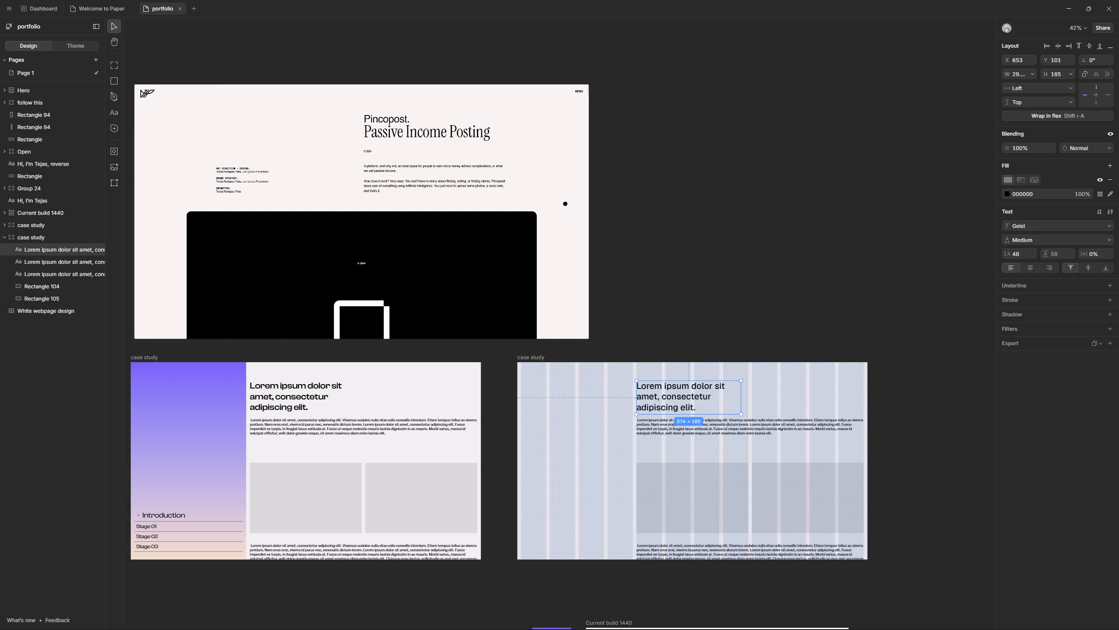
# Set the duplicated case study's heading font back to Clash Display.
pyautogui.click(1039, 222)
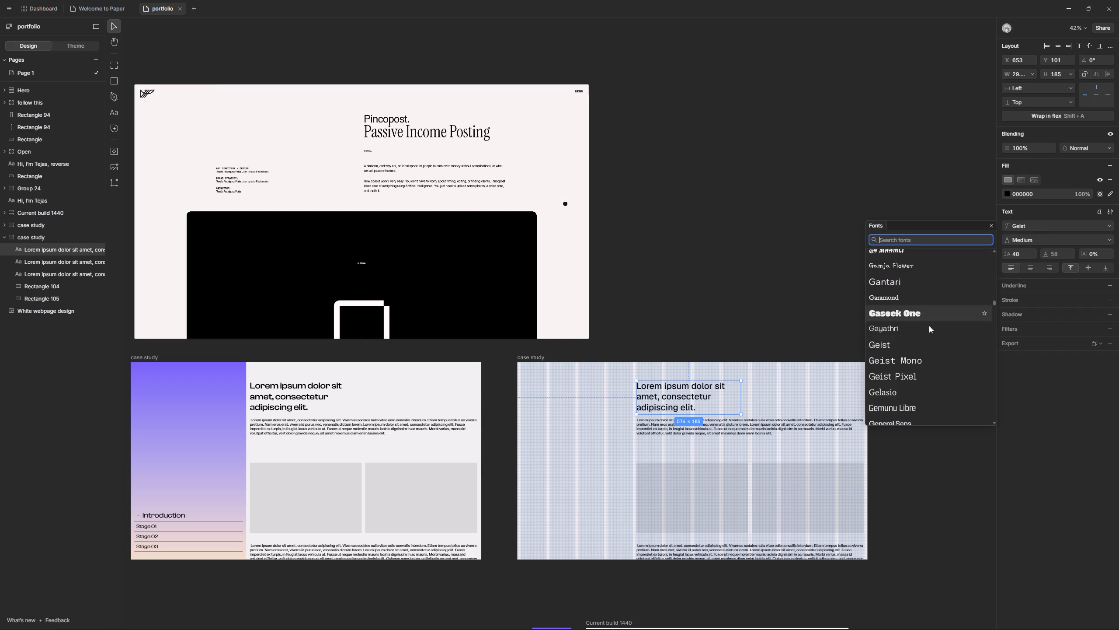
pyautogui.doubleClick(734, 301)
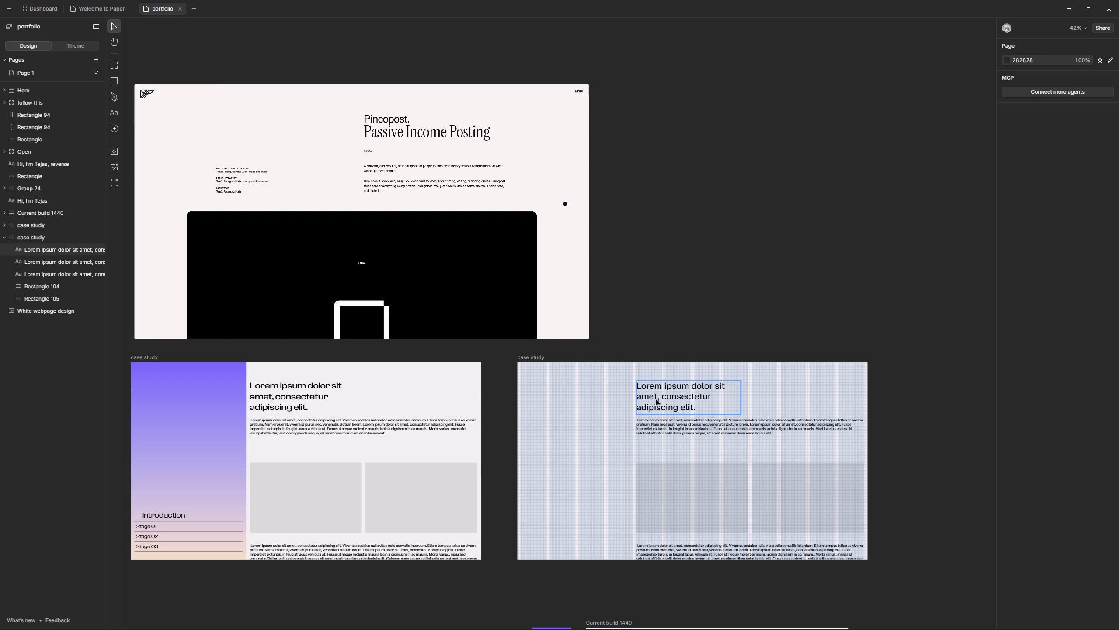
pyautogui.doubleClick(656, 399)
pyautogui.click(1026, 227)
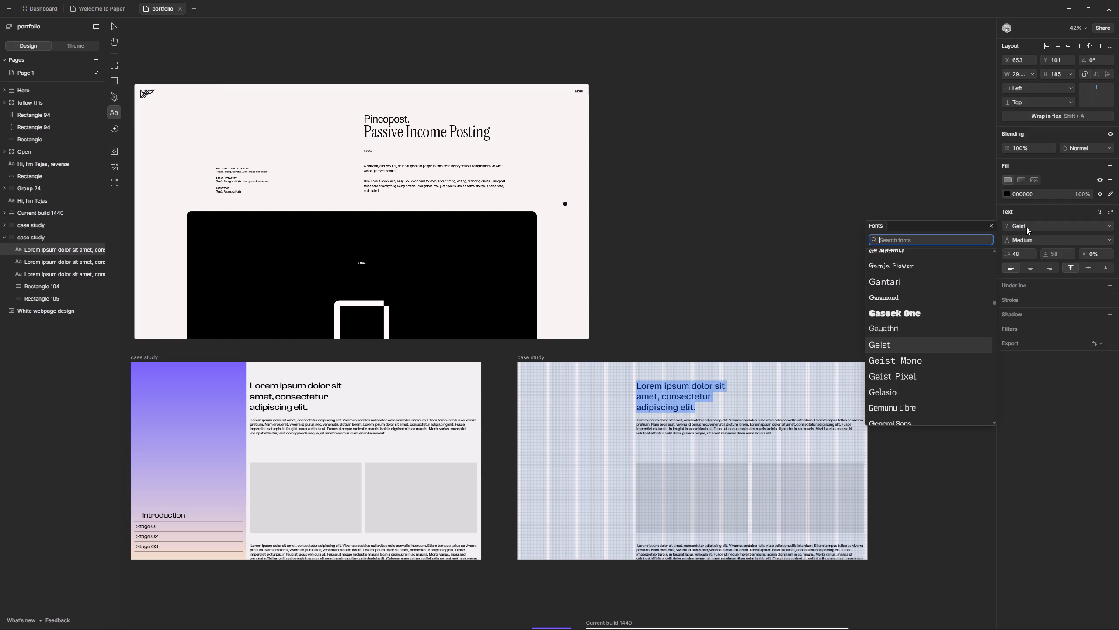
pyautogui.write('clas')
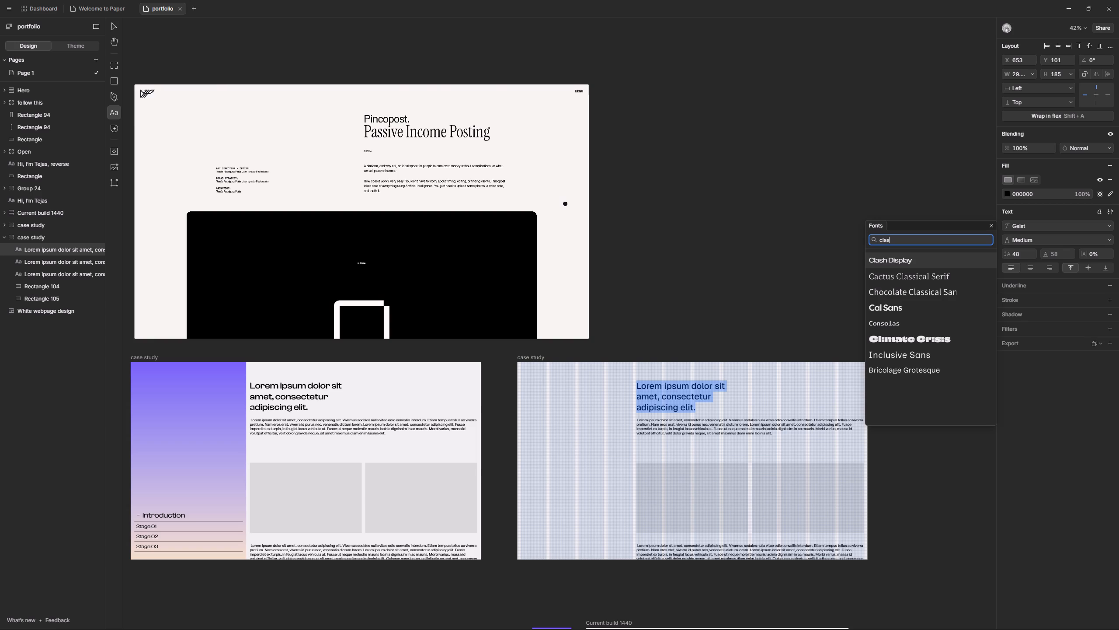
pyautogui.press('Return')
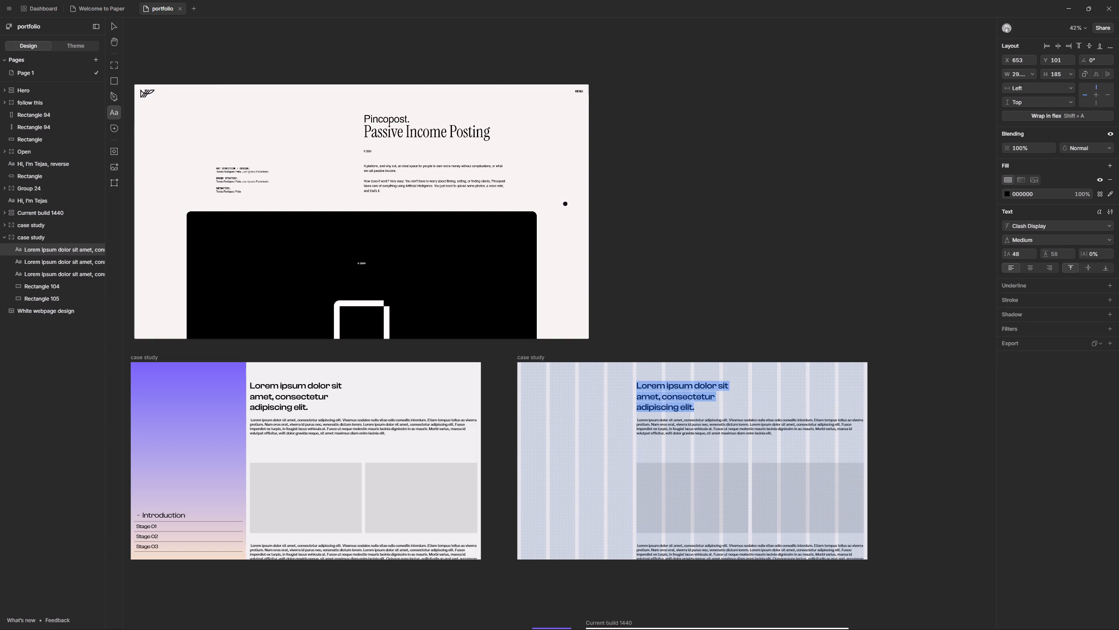
# Replace the duplicated case study's heading text with "Finnacle".
pyautogui.press('BackSpace')
pyautogui.write('Finnacle')
pyautogui.doubleClick(670, 270)
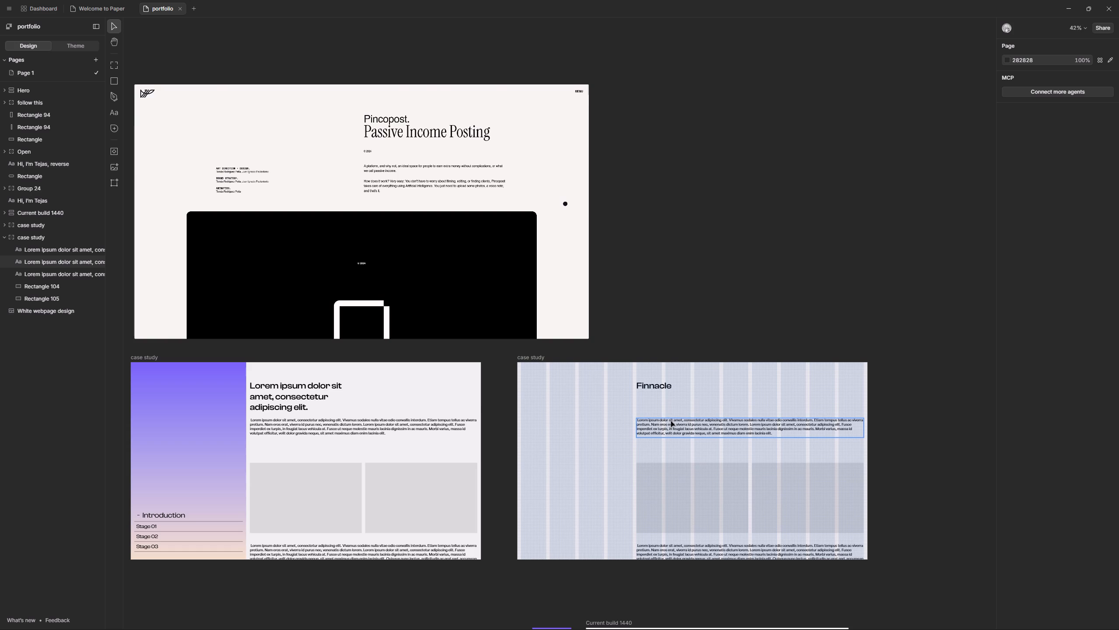
# Shrink the Finnacle heading's text box to about 58 high and move it to about X 980, Y 94 in the frame.
pyautogui.click(653, 385)
pyautogui.moveTo(676, 414); pyautogui.dragTo(674, 391)
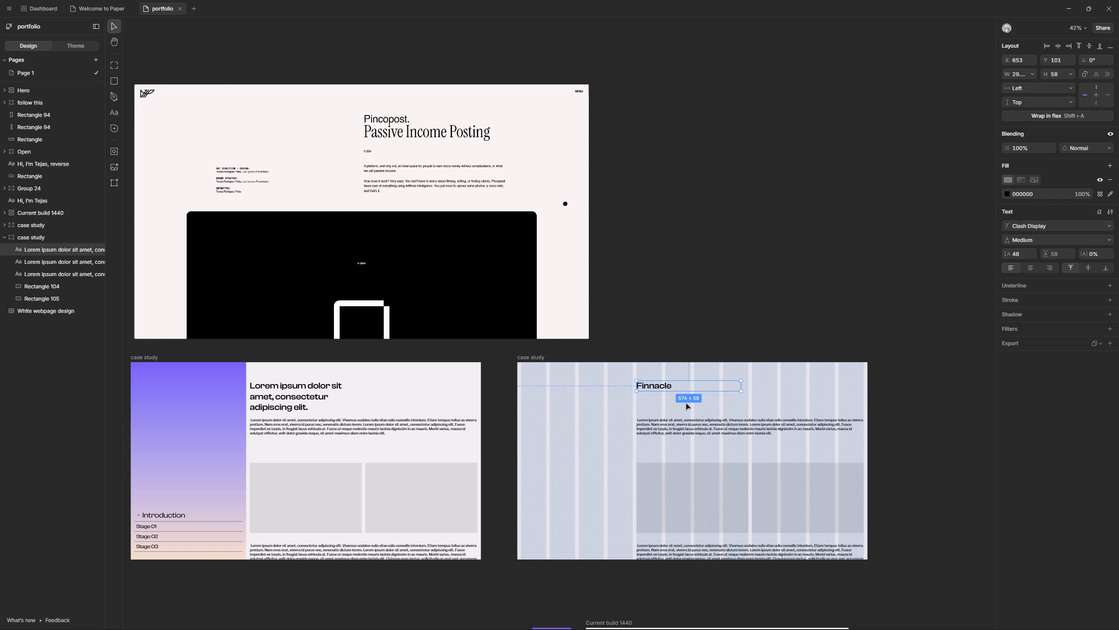
pyautogui.moveTo(650, 385); pyautogui.dragTo(708, 383)
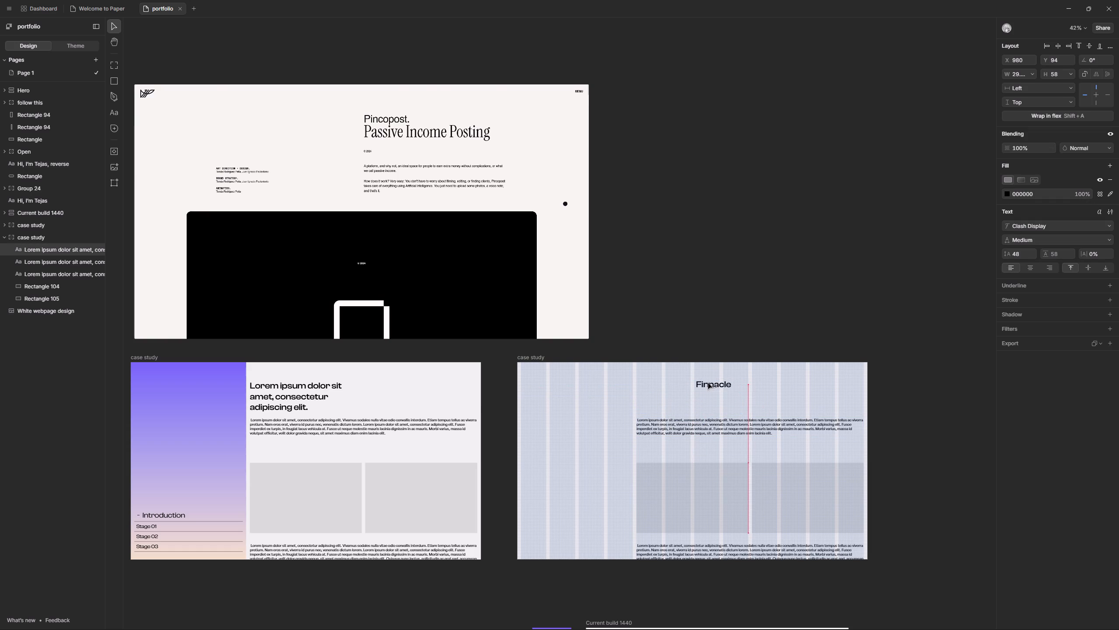
# Reposition the Finnacle heading to about X 969, Y 101, aligned with a grid column in the duplicated case study.
pyautogui.moveTo(708, 383); pyautogui.dragTo(709, 382)
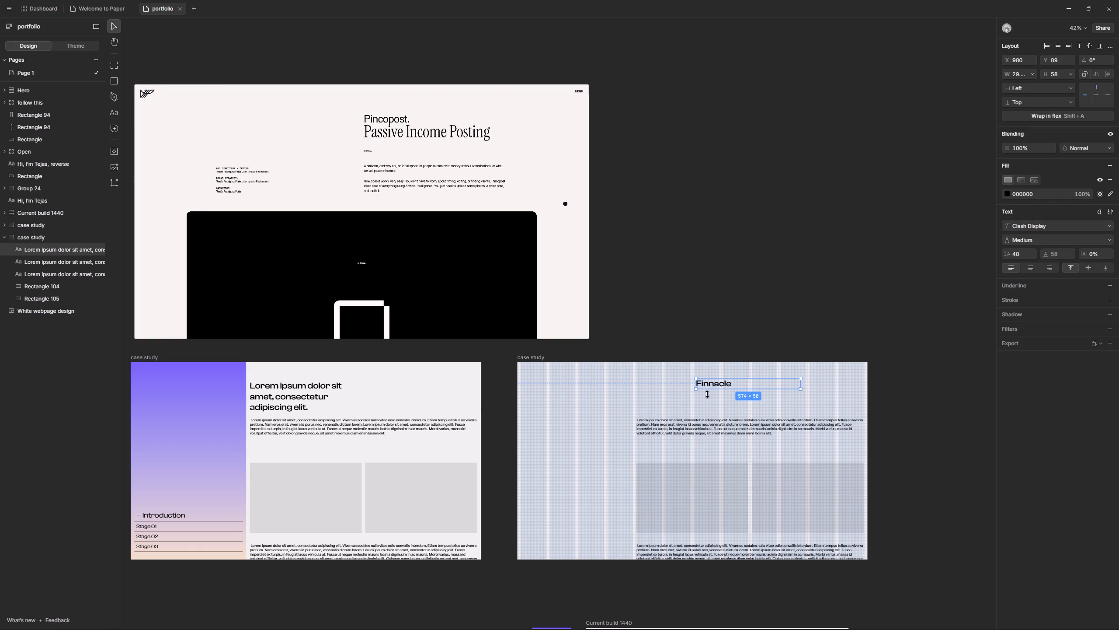
pyautogui.moveTo(719, 363); pyautogui.dragTo(713, 360)
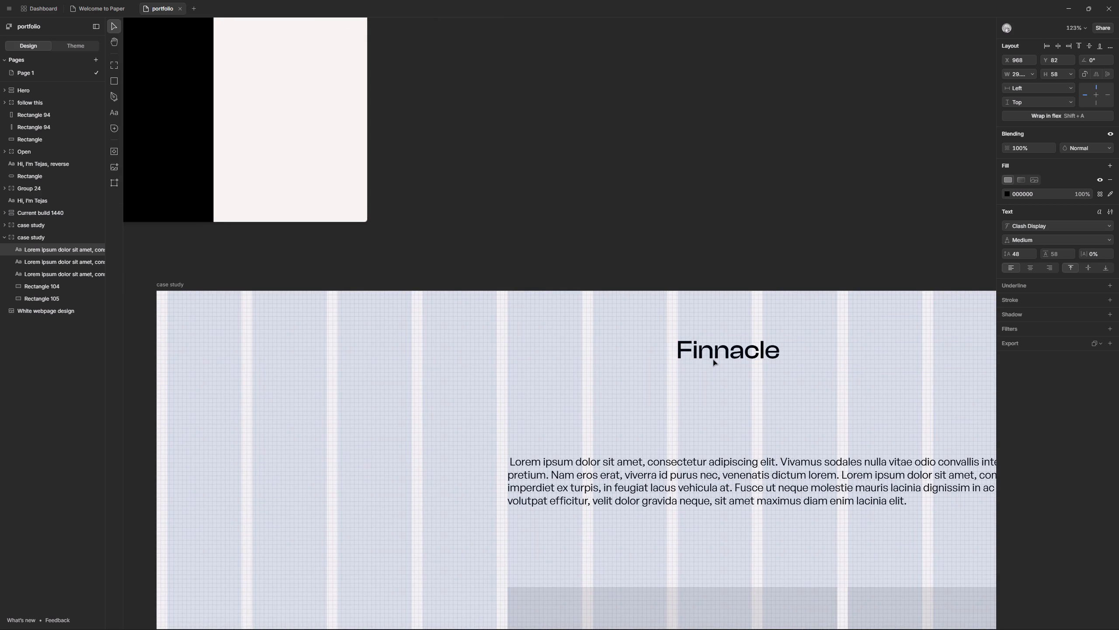
pyautogui.moveTo(713, 360); pyautogui.dragTo(714, 370)
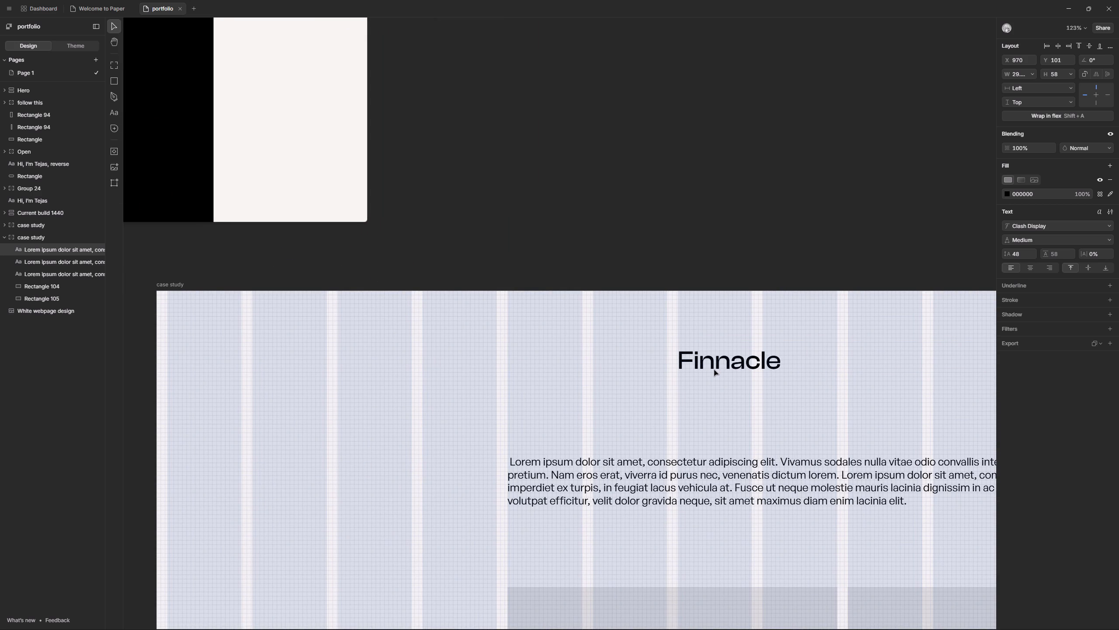
pyautogui.moveTo(714, 370); pyautogui.dragTo(714, 370)
# Move the upper body paragraph under the Finnacle heading, to about X 969, Y 169.
pyautogui.moveTo(594, 483); pyautogui.dragTo(763, 409)
pyautogui.press('space')
pyautogui.click(806, 481)
pyautogui.moveTo(796, 484); pyautogui.dragTo(732, 494)
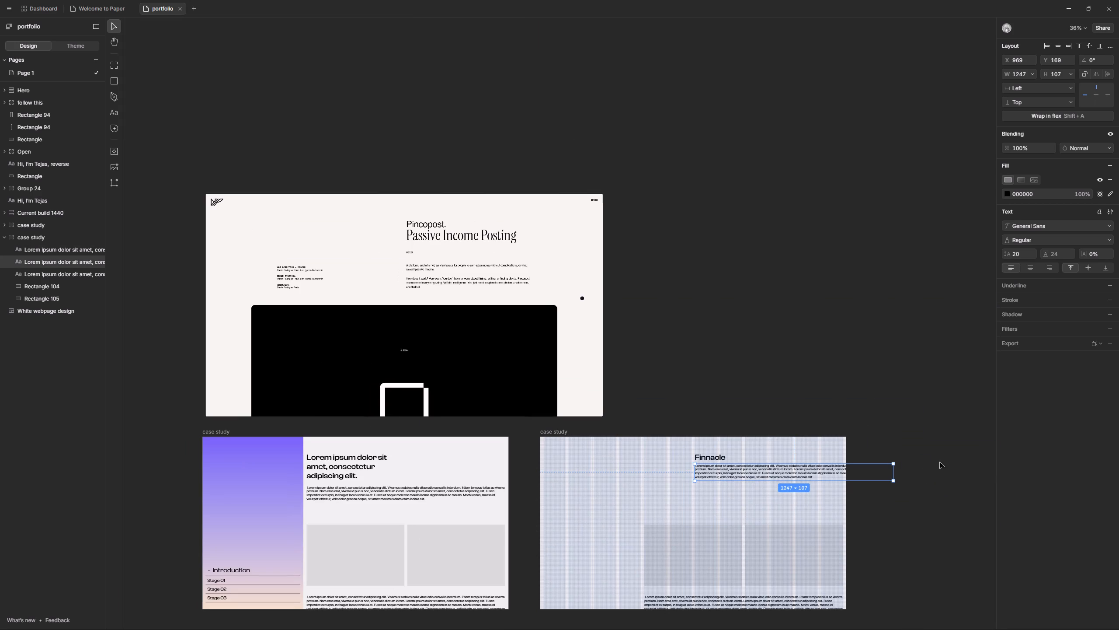
# Resize the upper body paragraph's text box to about 772 wide and 310 high.
pyautogui.moveTo(895, 472); pyautogui.dragTo(818, 494)
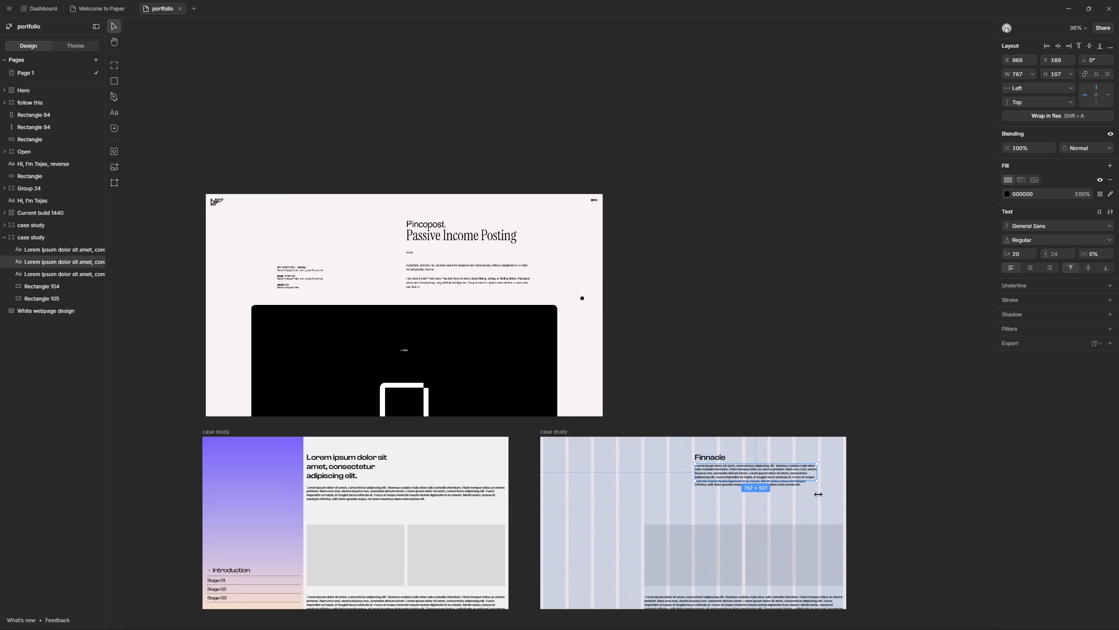
pyautogui.moveTo(818, 494); pyautogui.dragTo(819, 494)
pyautogui.click(819, 494)
pyautogui.click(755, 477)
pyautogui.moveTo(766, 481); pyautogui.dragTo(763, 513)
# Move the upper body paragraph down to about Y 317, keeping it aligned with the heading at X 969.
pyautogui.moveTo(738, 474); pyautogui.dragTo(737, 498)
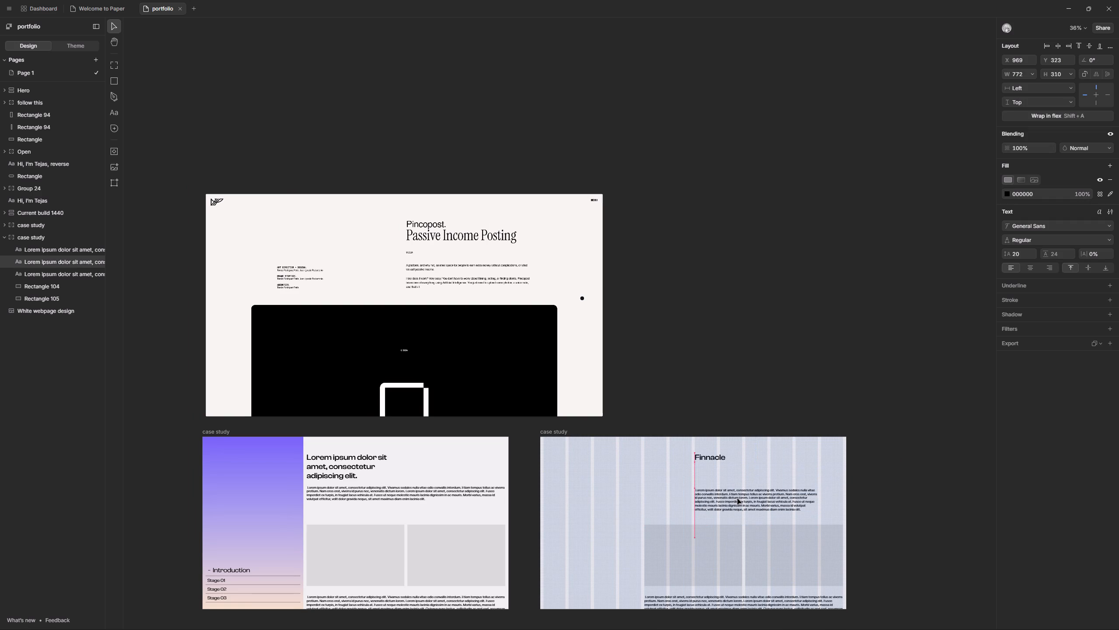
pyautogui.moveTo(737, 498); pyautogui.dragTo(737, 497)
# Set the Finnacle heading's font size to 96 and extend its text box to about 101 high.
pyautogui.click(694, 452)
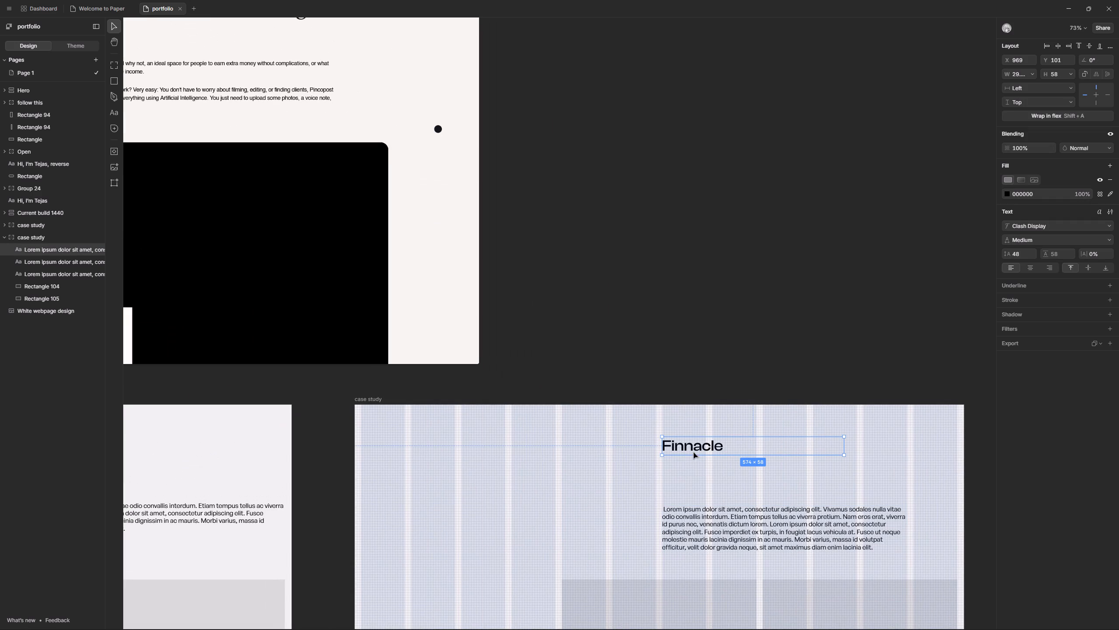
pyautogui.click(1030, 254)
pyautogui.press('BackSpace')
pyautogui.write('96')
pyautogui.press('Return')
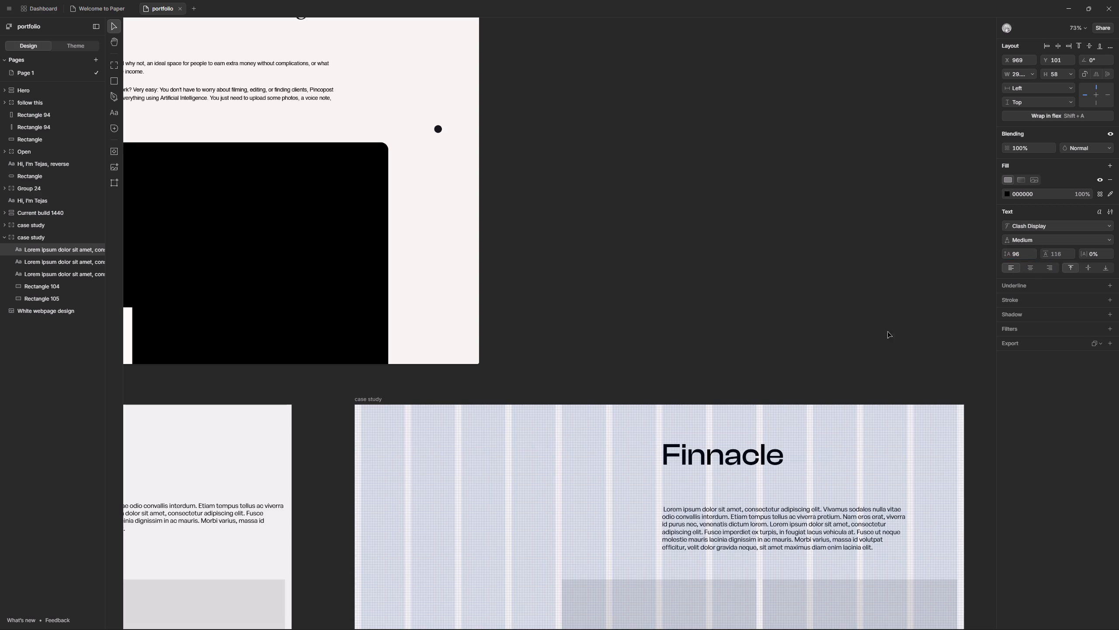
pyautogui.moveTo(723, 454); pyautogui.dragTo(723, 467)
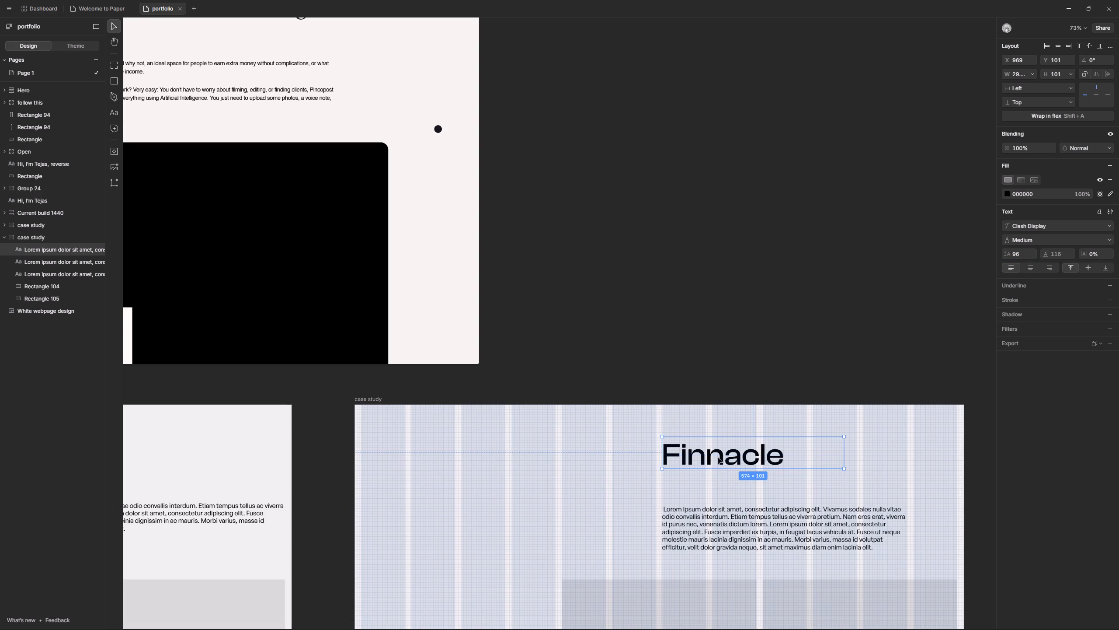
# Replace the Finnacle heading's text with "Lorem Ipsum sit dolor amet".
pyautogui.doubleClick(717, 456)
pyautogui.write('Lorem')
pyautogui.press('space')
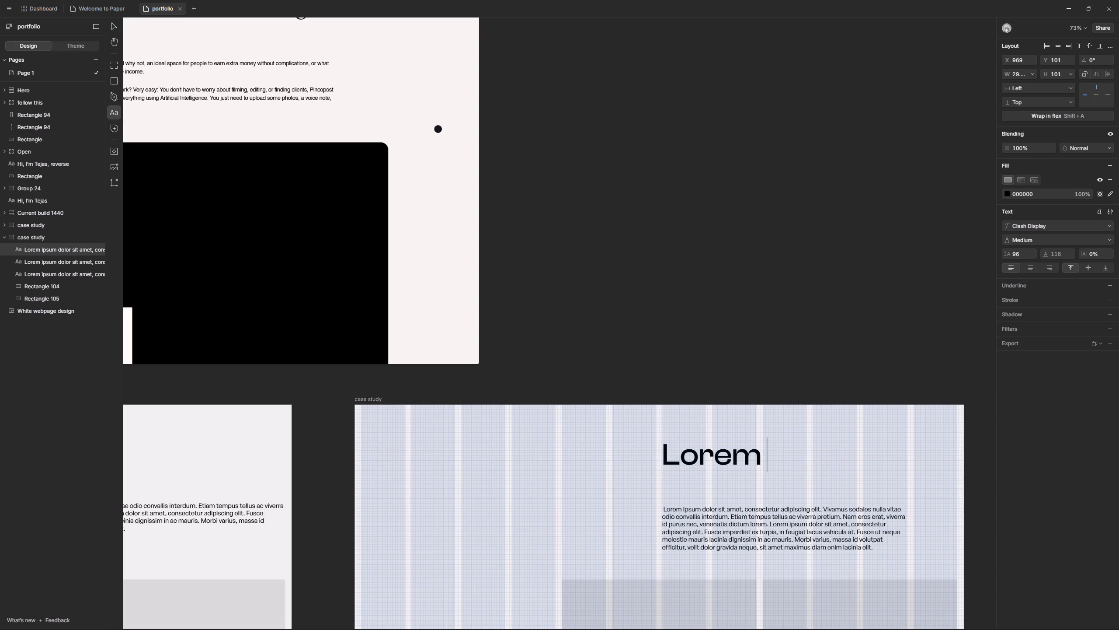
pyautogui.write('Ipsum')
pyautogui.press('space')
pyautogui.write('sit dolor amer')
pyautogui.press('BackSpace')
pyautogui.press('t')
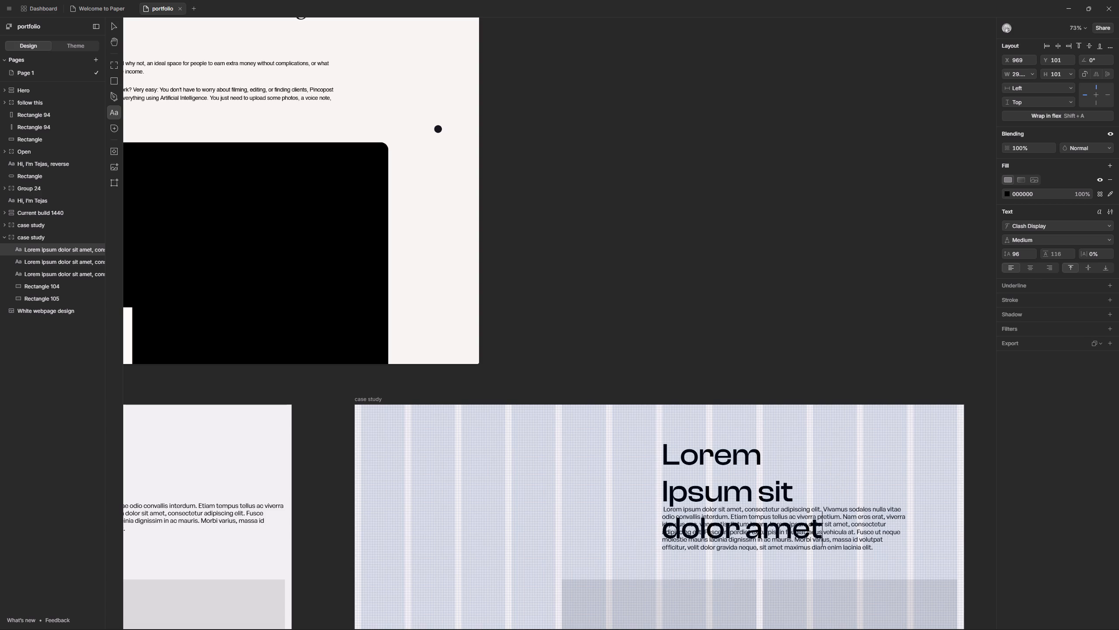
pyautogui.click(751, 307)
# Enlarge the Lorem Ipsum heading's text box to about 772 wide and 216 high, matching the paragraph's width.
pyautogui.moveTo(844, 448); pyautogui.dragTo(906, 449)
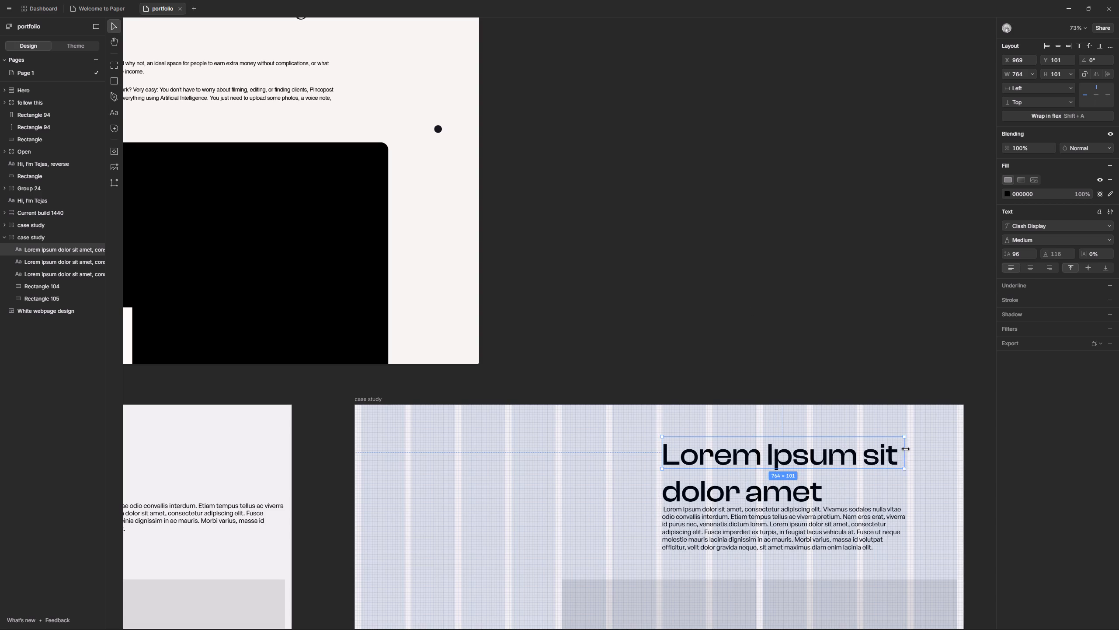
pyautogui.moveTo(906, 449); pyautogui.dragTo(907, 450)
pyautogui.moveTo(774, 470); pyautogui.dragTo(774, 470)
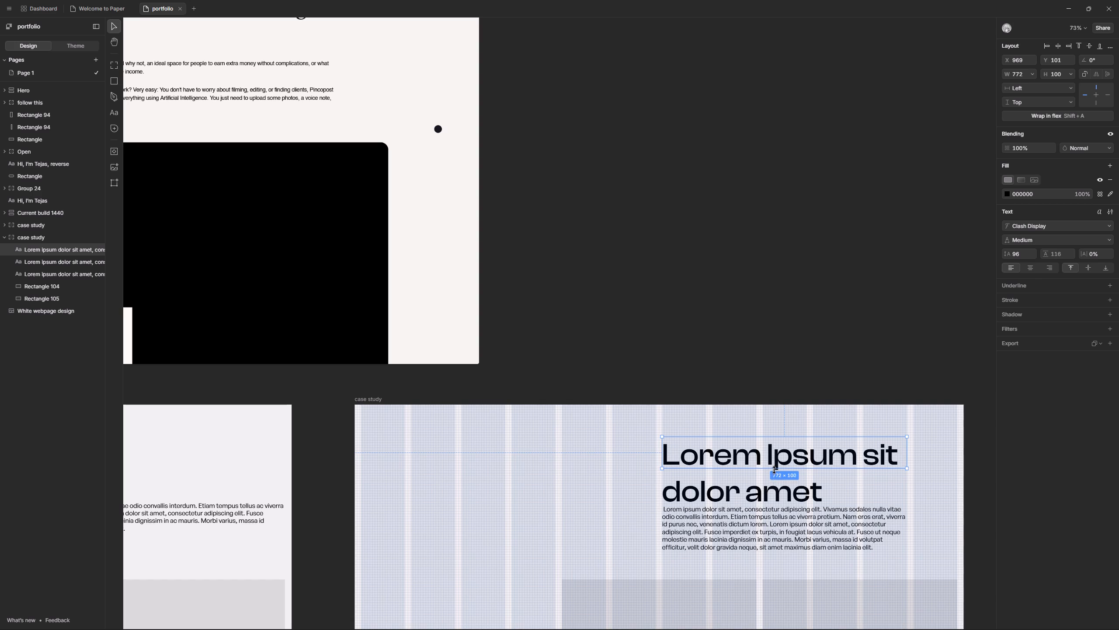
pyautogui.moveTo(774, 470); pyautogui.dragTo(773, 506)
pyautogui.click(761, 481)
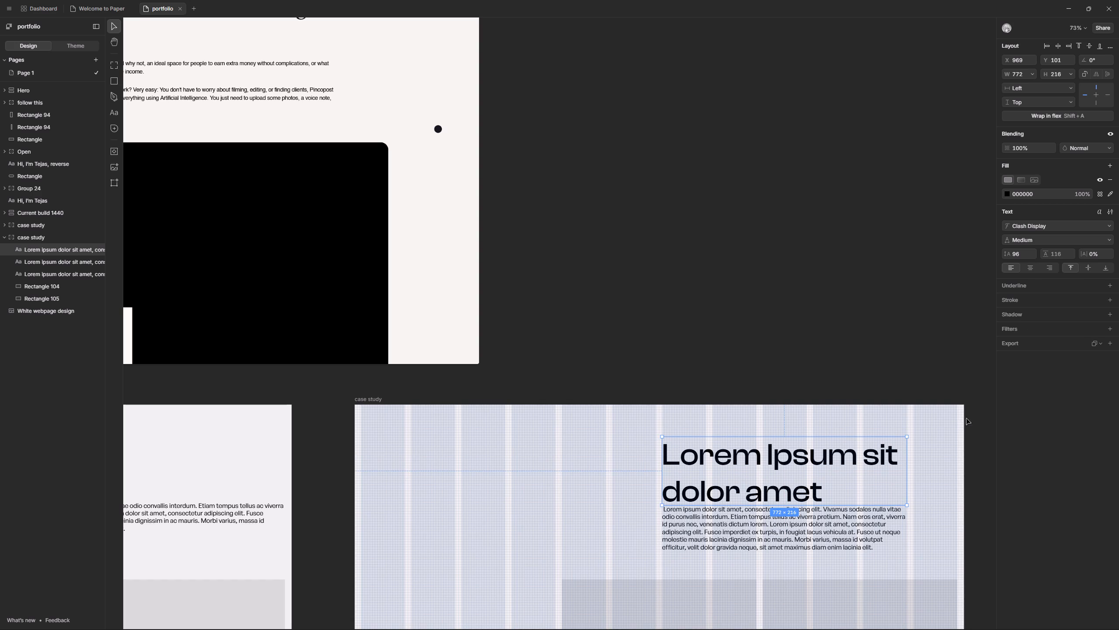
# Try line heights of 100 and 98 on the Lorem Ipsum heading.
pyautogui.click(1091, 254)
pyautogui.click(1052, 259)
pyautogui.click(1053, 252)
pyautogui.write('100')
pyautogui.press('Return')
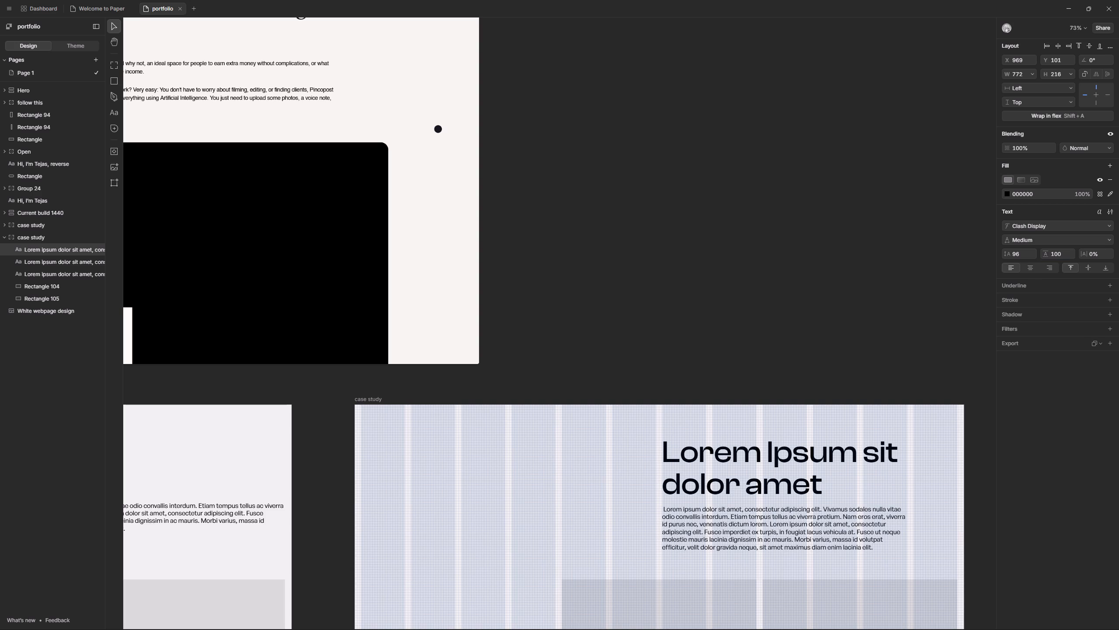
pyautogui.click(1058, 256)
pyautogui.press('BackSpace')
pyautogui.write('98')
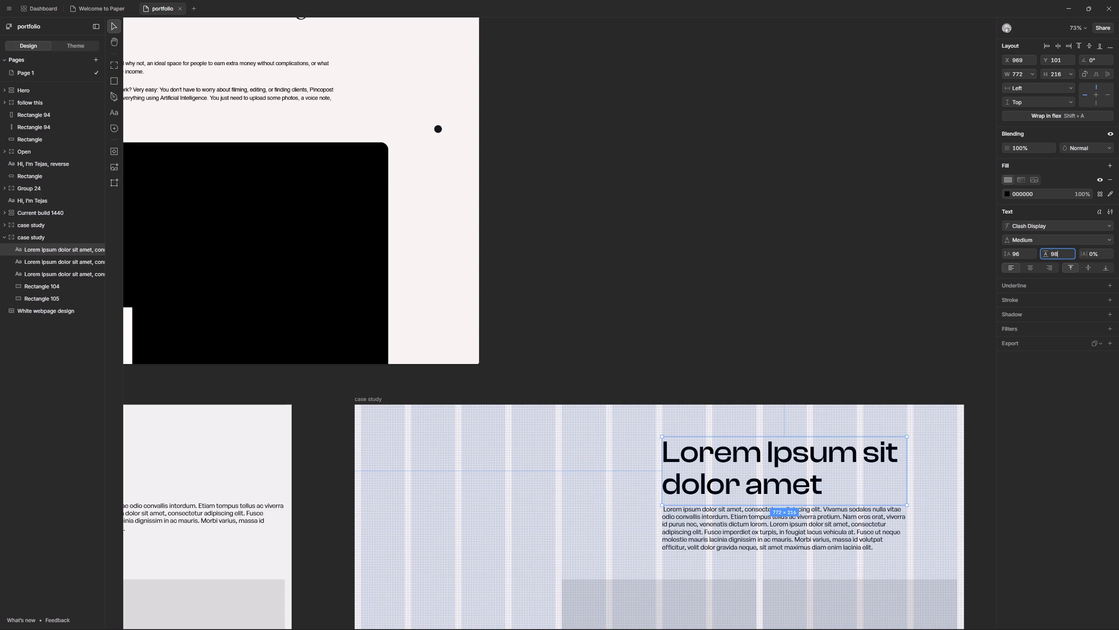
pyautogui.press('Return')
# Set the Lorem Ipsum heading's line height to 80.
pyautogui.click(1047, 248)
pyautogui.click(1057, 254)
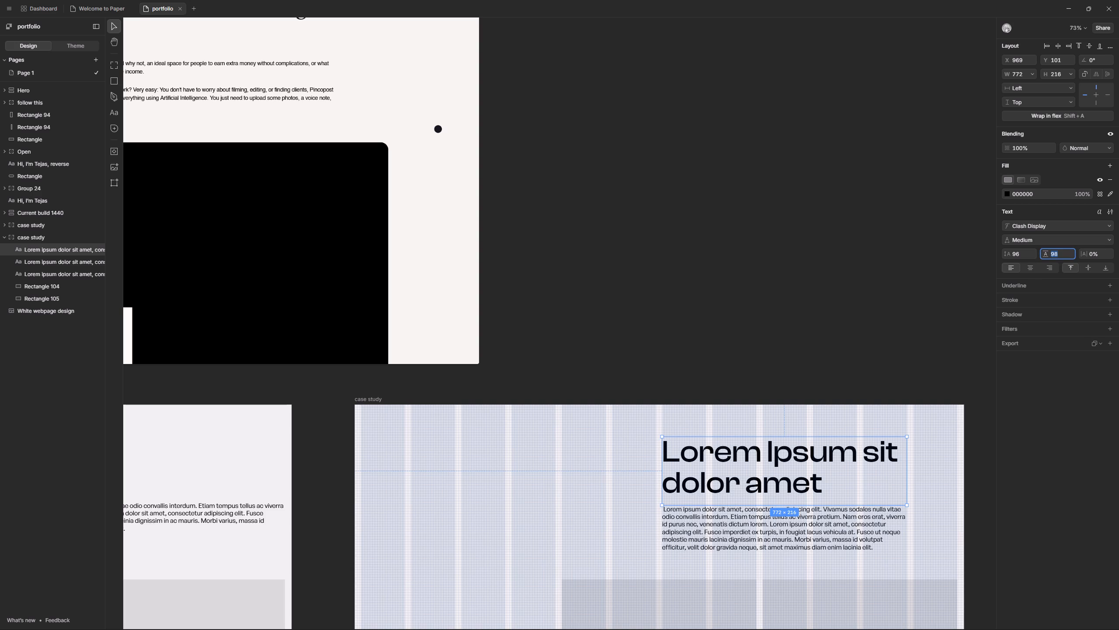
pyautogui.press('BackSpace')
pyautogui.write('80')
pyautogui.press('Return')
# Move the Lorem Ipsum heading down to about Y 124.
pyautogui.moveTo(749, 448); pyautogui.dragTo(749, 451)
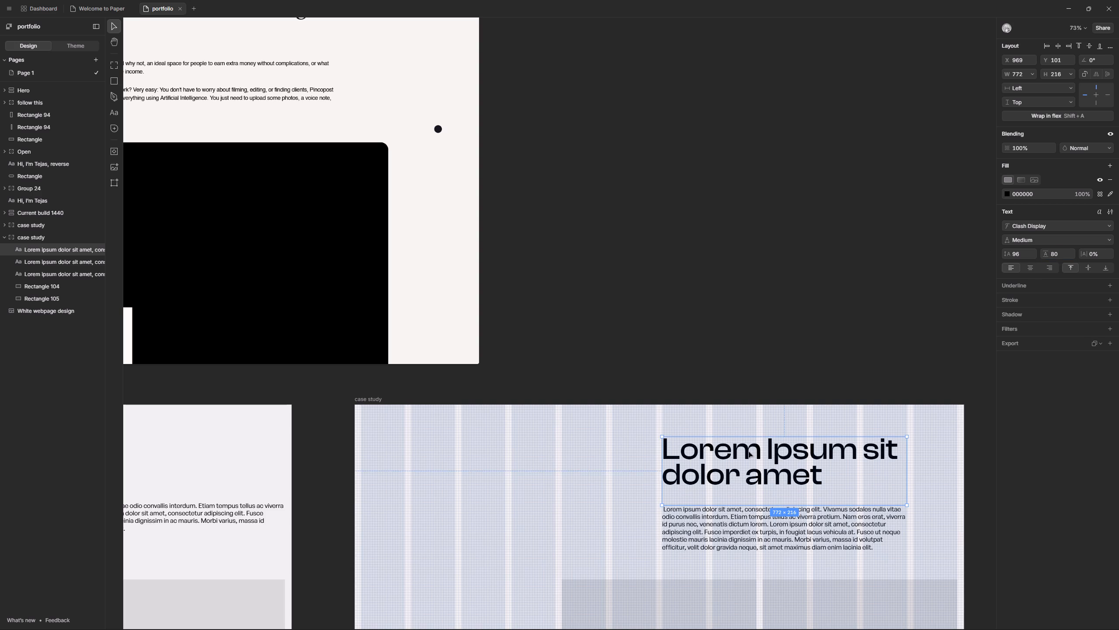
pyautogui.moveTo(749, 451); pyautogui.dragTo(748, 456)
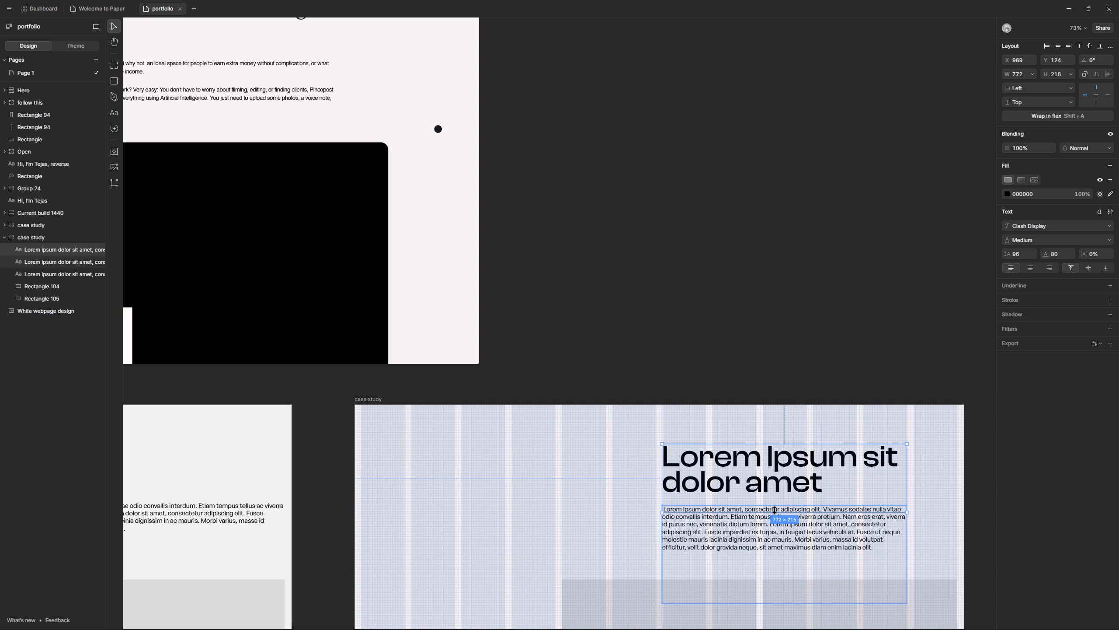
# Shrink the upper body paragraph's text box to about 160 high so it fits the text.
pyautogui.click(777, 540)
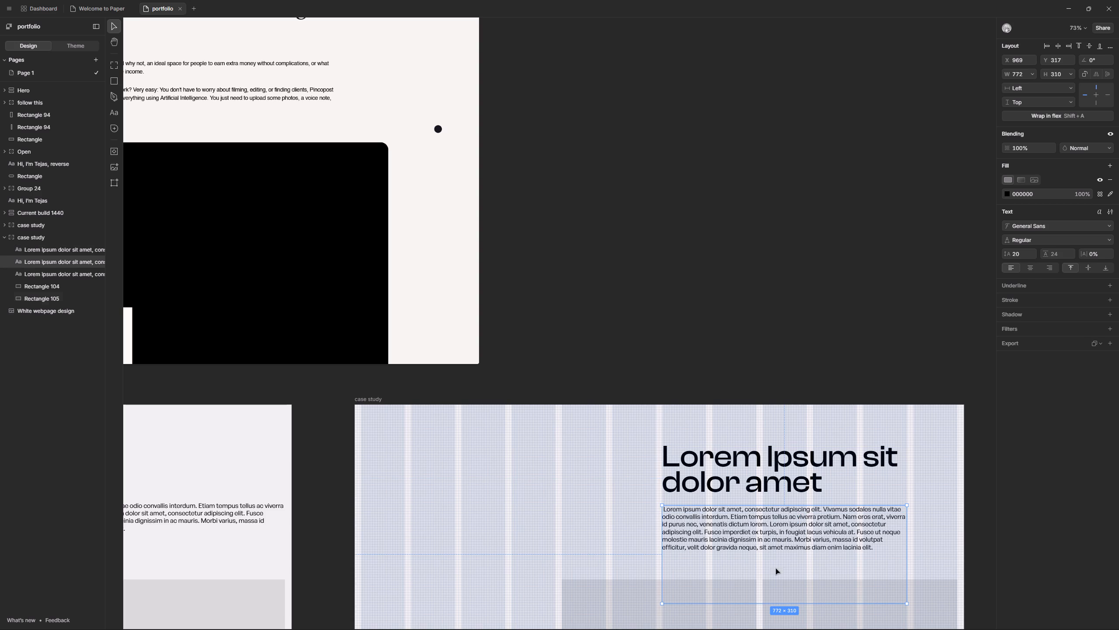
pyautogui.moveTo(791, 602); pyautogui.dragTo(792, 554)
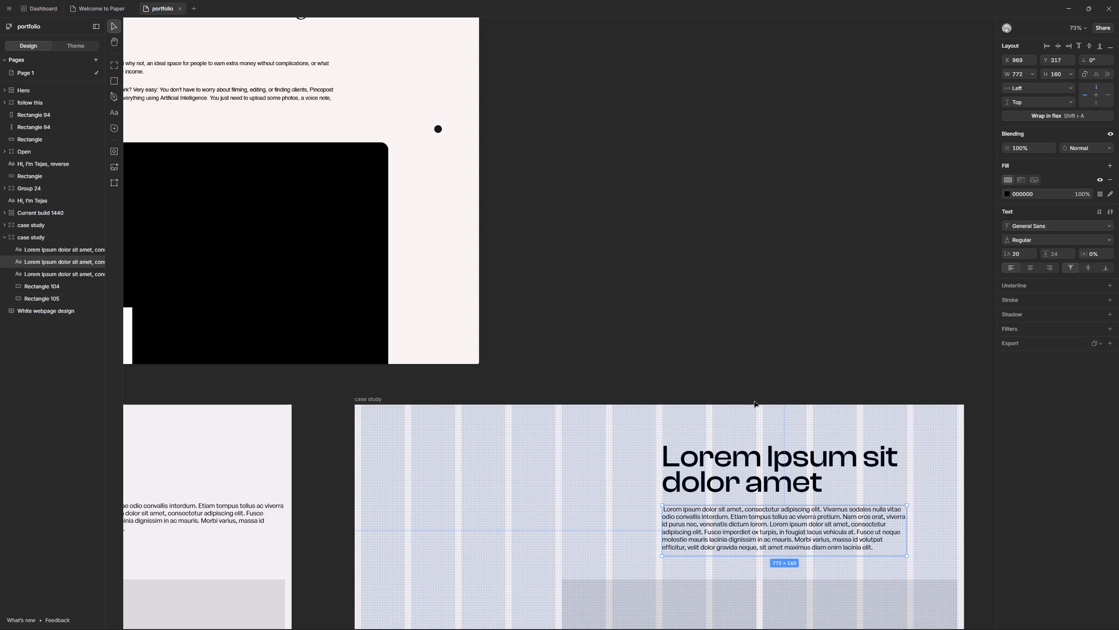
# Move the heading and upper body paragraph down together, to about Y 176 and Y 369.
pyautogui.click(737, 467)
pyautogui.keyDown('shift'); pyautogui.click(752, 527); pyautogui.keyUp('shift')
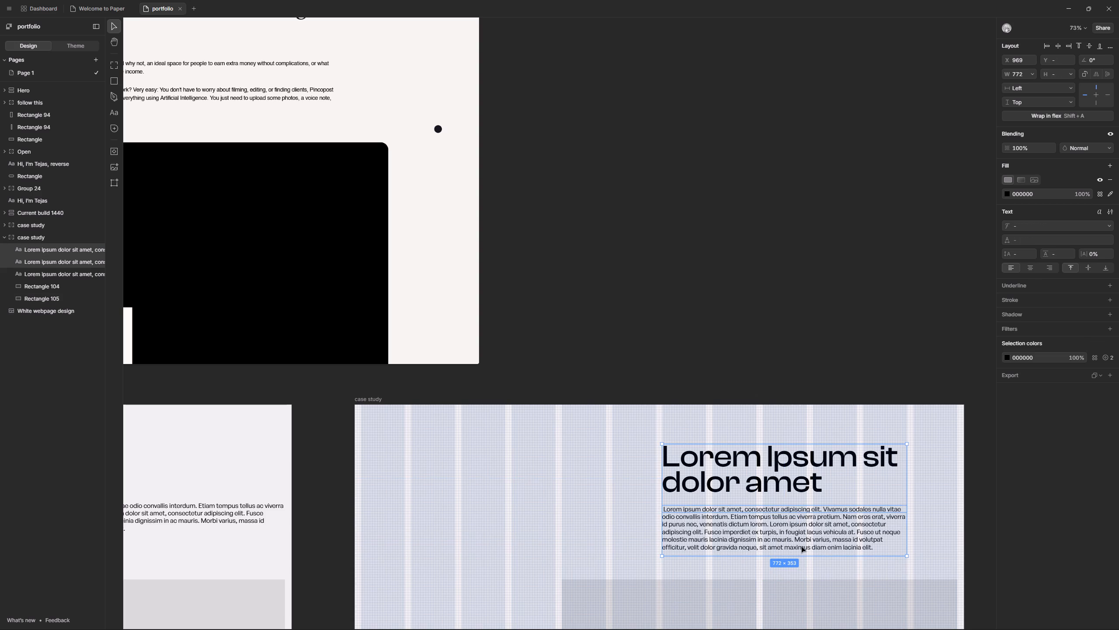
pyautogui.press('Down')
pyautogui.hotkey('ctrl', 'z')
pyautogui.click(721, 518)
pyautogui.keyDown('shift'); pyautogui.click(740, 485); pyautogui.keyUp('shift')
pyautogui.moveTo(752, 483); pyautogui.dragTo(752, 500)
pyautogui.click(747, 375)
# Shrink the Lorem Ipsum heading's text box to about 157 high.
pyautogui.click(742, 477)
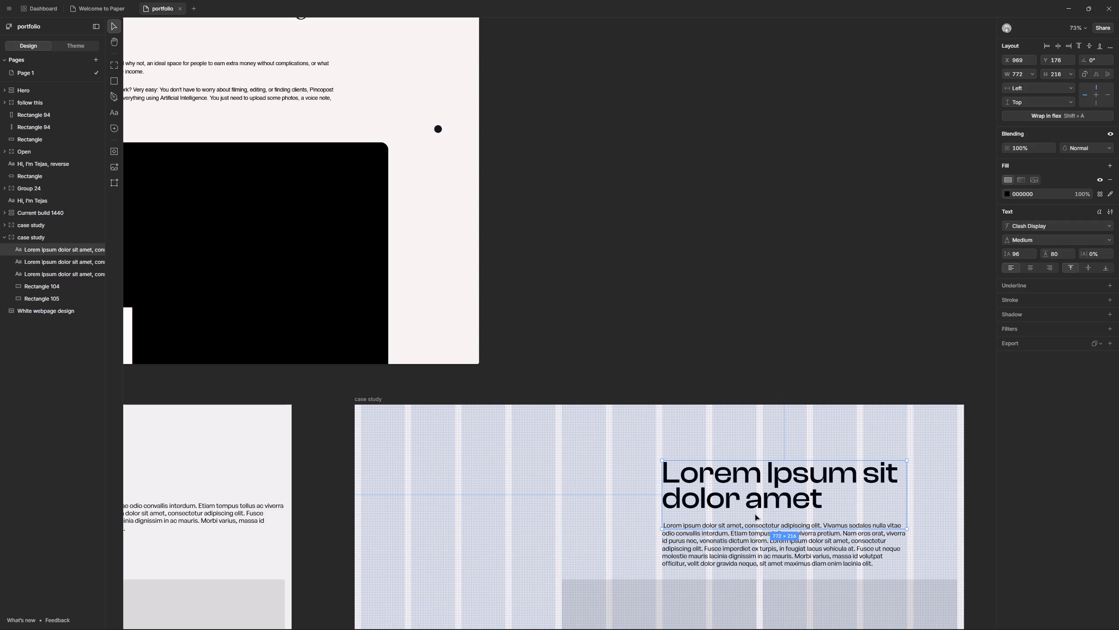
pyautogui.moveTo(768, 528); pyautogui.dragTo(768, 509)
# Move the Lorem Ipsum heading slightly closer to the paragraph, leaving a gap of about 22 between them.
pyautogui.click(751, 551)
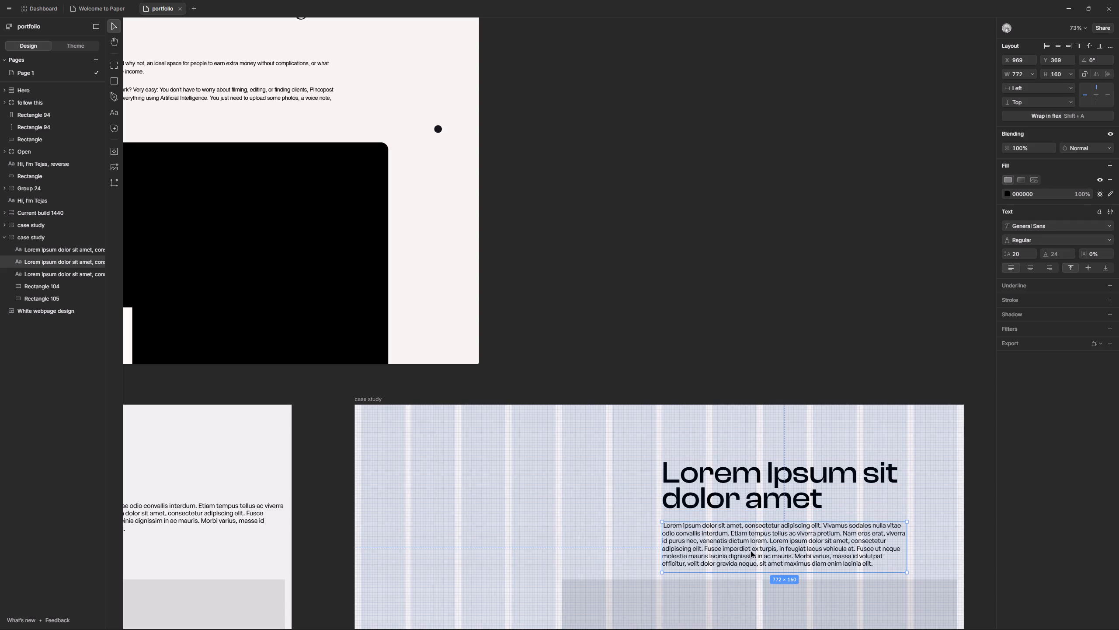
pyautogui.click(737, 492)
pyautogui.click(751, 441)
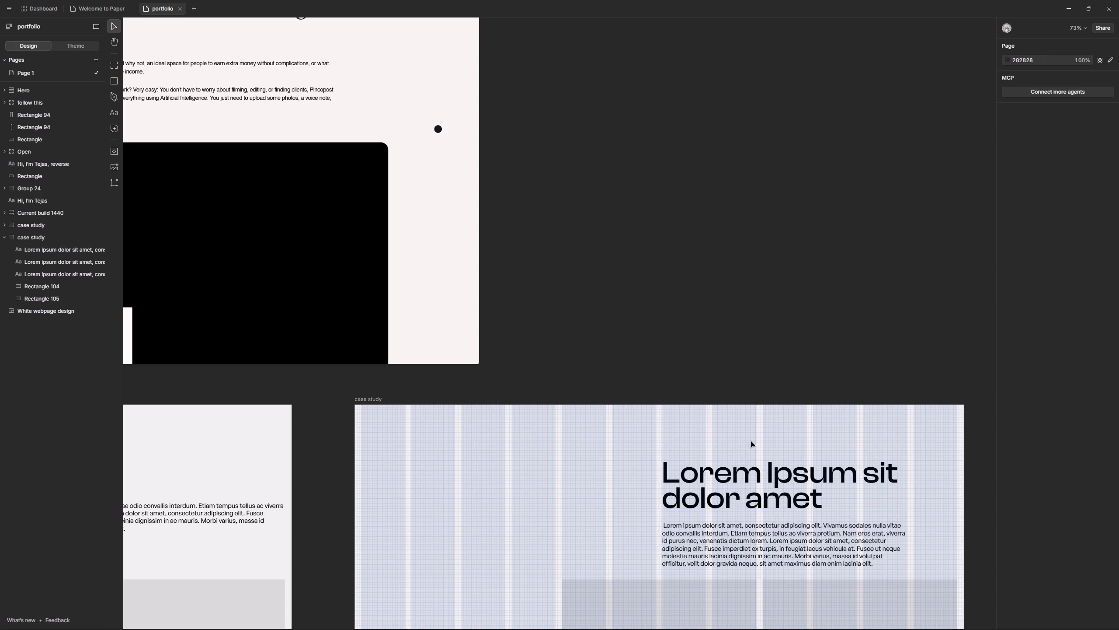
pyautogui.moveTo(723, 487); pyautogui.dragTo(723, 493)
# Duplicate the Lorem Ipsum heading directly above the original, at about X 969, Y 23.
pyautogui.keyDown('alt'); pyautogui.moveTo(726, 497); pyautogui.dragTo(724, 443); pyautogui.keyUp('alt')
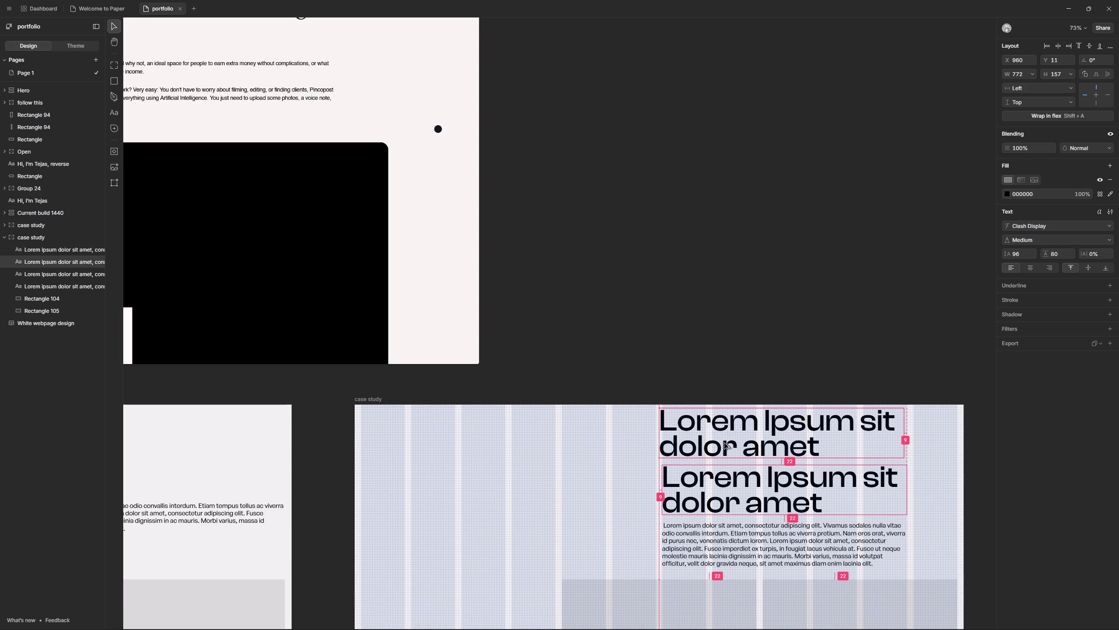
pyautogui.keyDown('alt'); pyautogui.moveTo(724, 443); pyautogui.dragTo(726, 444); pyautogui.keyUp('alt')
# Set the upper heading copy to Light weight and replace its text with "Finnacle".
pyautogui.click(1081, 235)
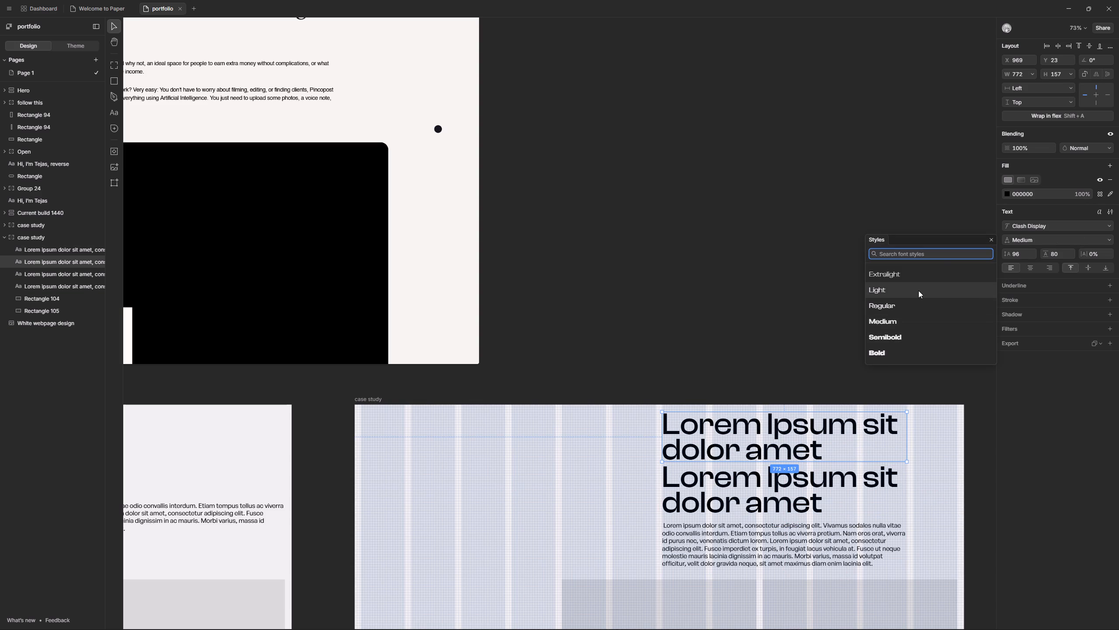
pyautogui.click(918, 290)
pyautogui.doubleClick(767, 424)
pyautogui.press('BackSpace')
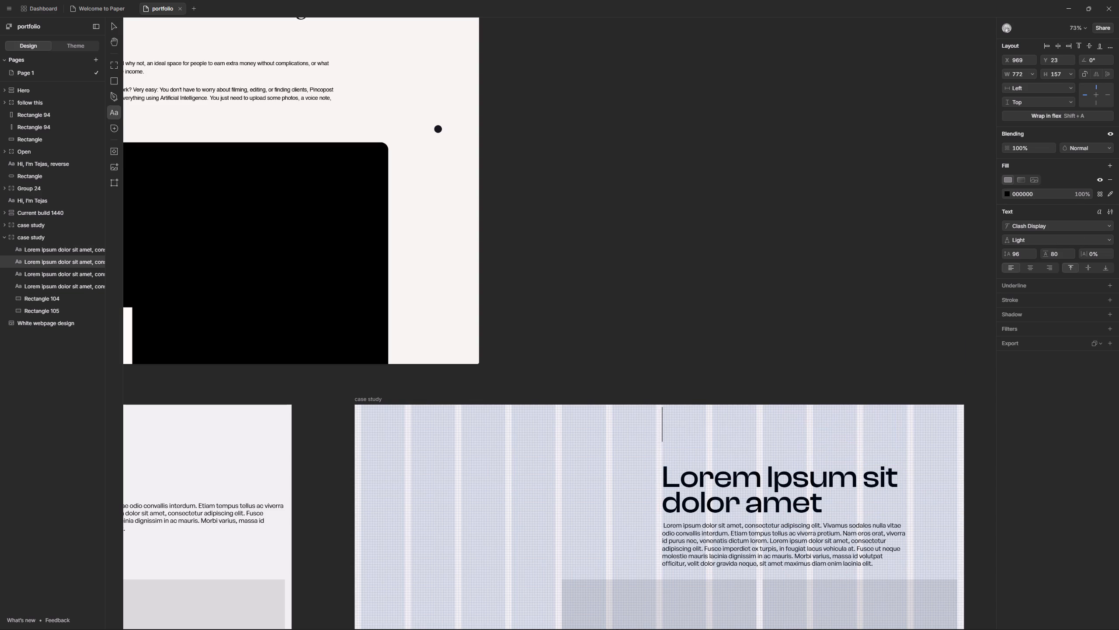
pyautogui.write('Finnacle')
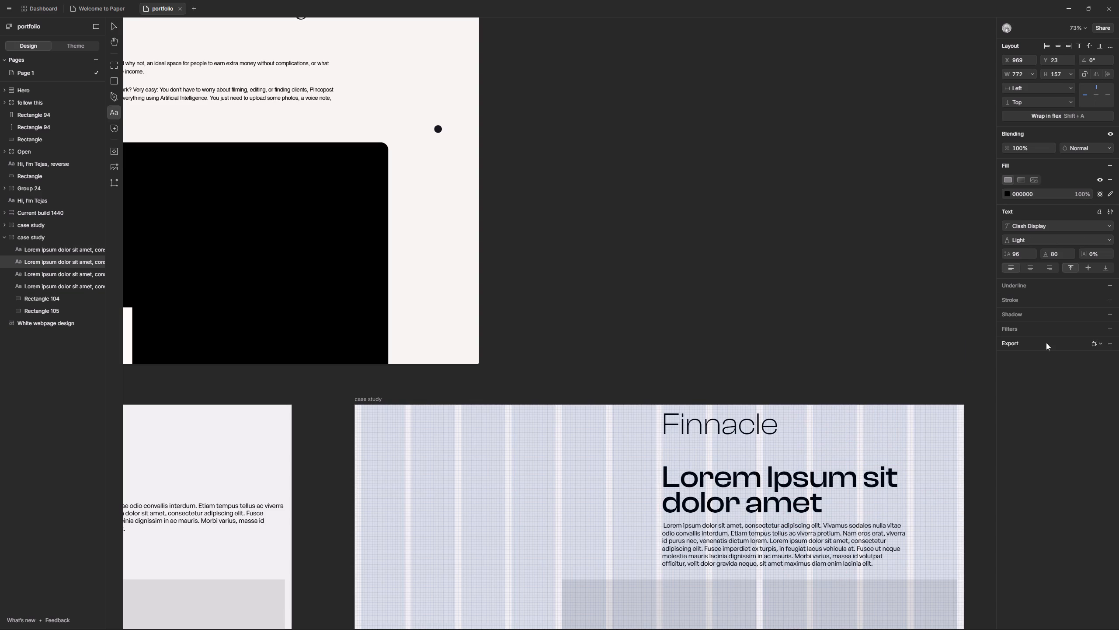
# Set the Finnacle title's font size to 48.
pyautogui.click(1021, 255)
pyautogui.press('BackSpace')
pyautogui.write('48\\')
pyautogui.press('Insert')
pyautogui.press('BackSpace')
pyautogui.press('Return')
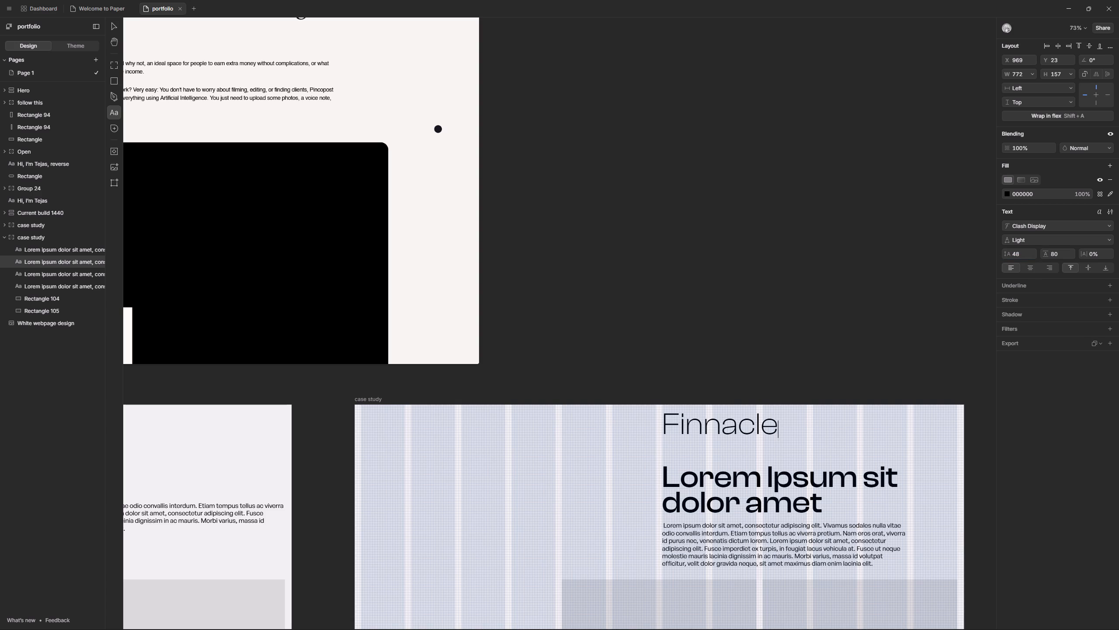
# Apply a font size of 48 to the whole Finnacle title.
pyautogui.click(872, 262)
pyautogui.moveTo(1009, 251); pyautogui.dragTo(560, 323)
pyautogui.click(1015, 255)
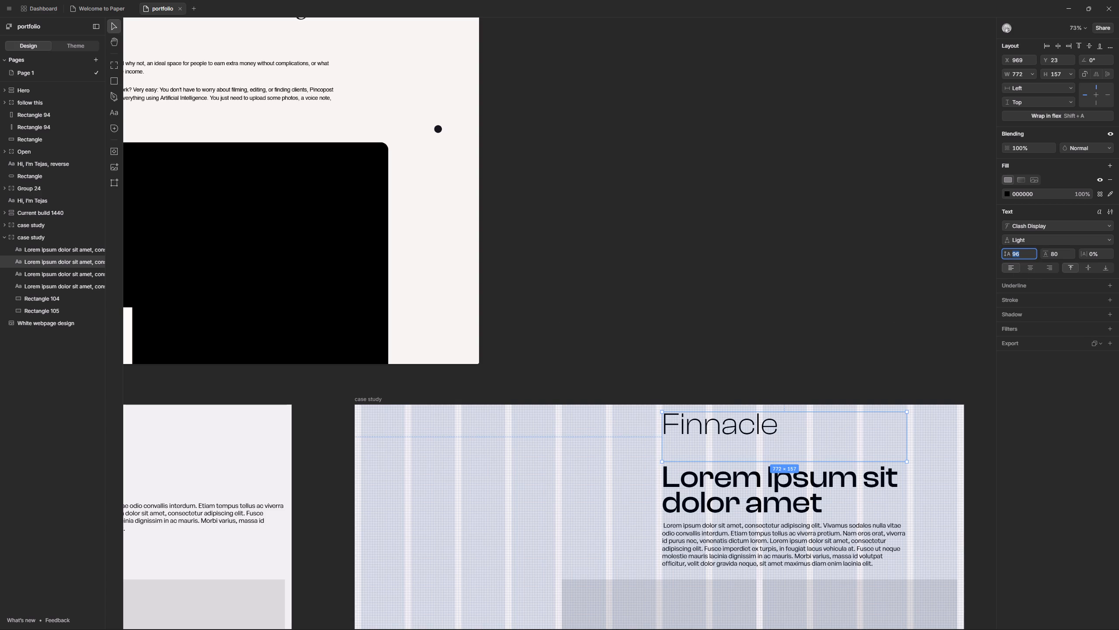
pyautogui.press('BackSpace')
pyautogui.write('48')
pyautogui.press('Return')
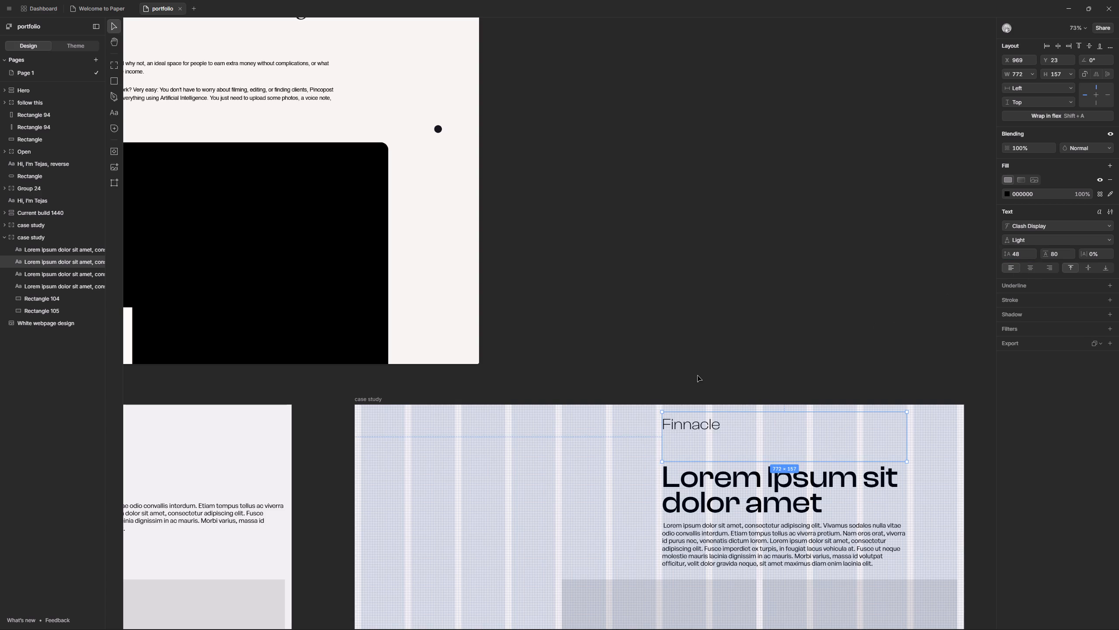
# Lower the top edge of the Finnacle text box to about Y 101, making the box about 67 high.
pyautogui.moveTo(742, 412); pyautogui.dragTo(741, 441)
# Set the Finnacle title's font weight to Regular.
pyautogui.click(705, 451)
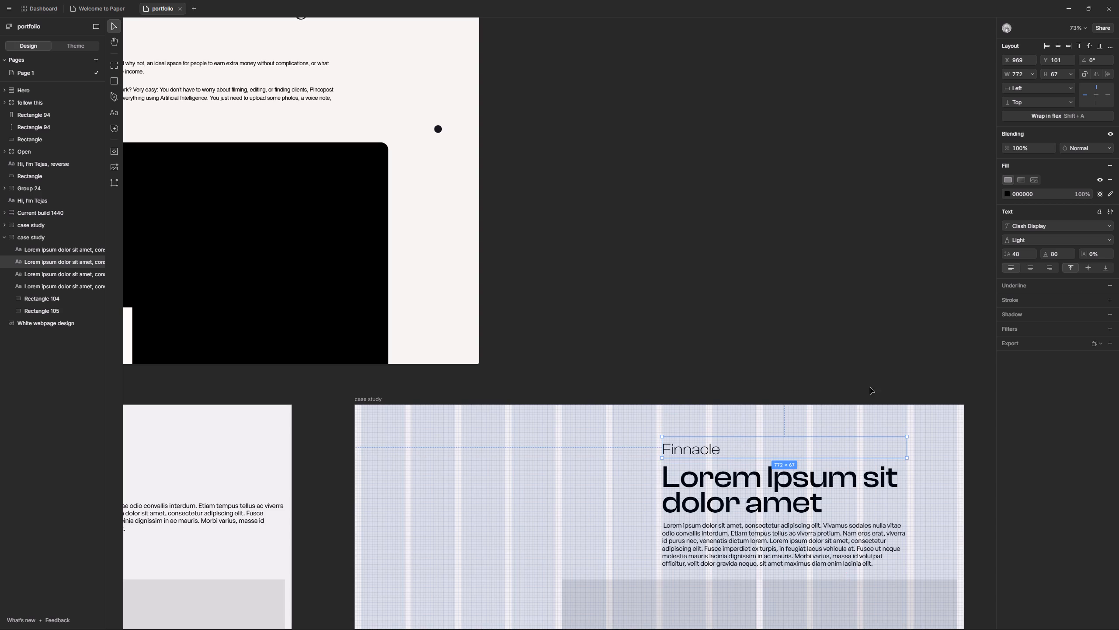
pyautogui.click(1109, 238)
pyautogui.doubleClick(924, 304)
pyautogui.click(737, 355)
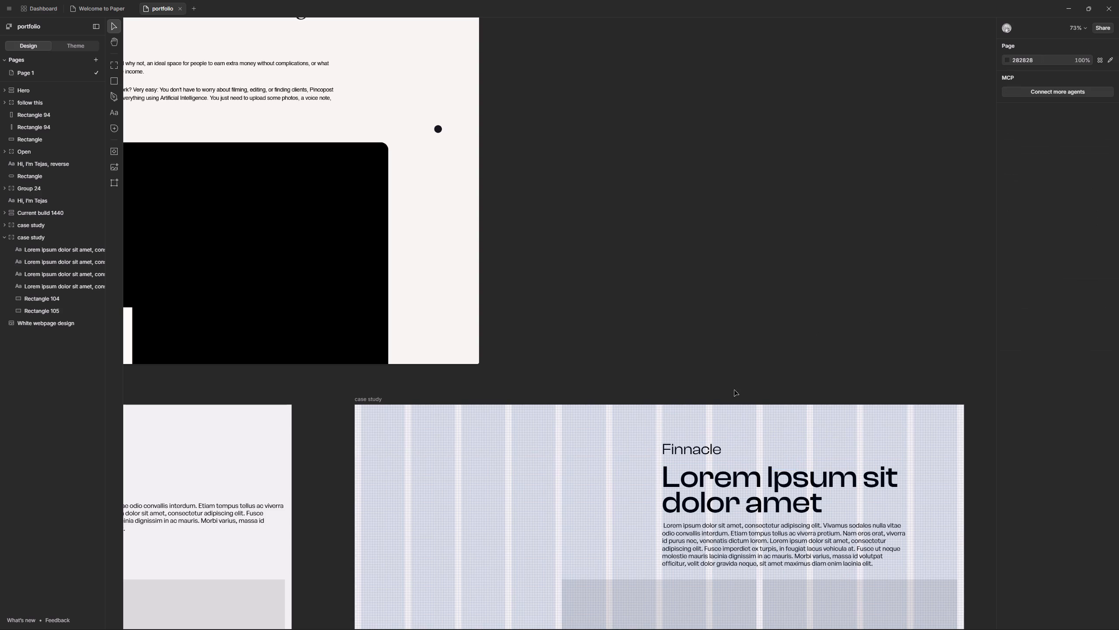
# Hide the layout guides to review the Finnacle case study frame beside the captured Pincopost page.
pyautogui.hotkey('shift', 'g')
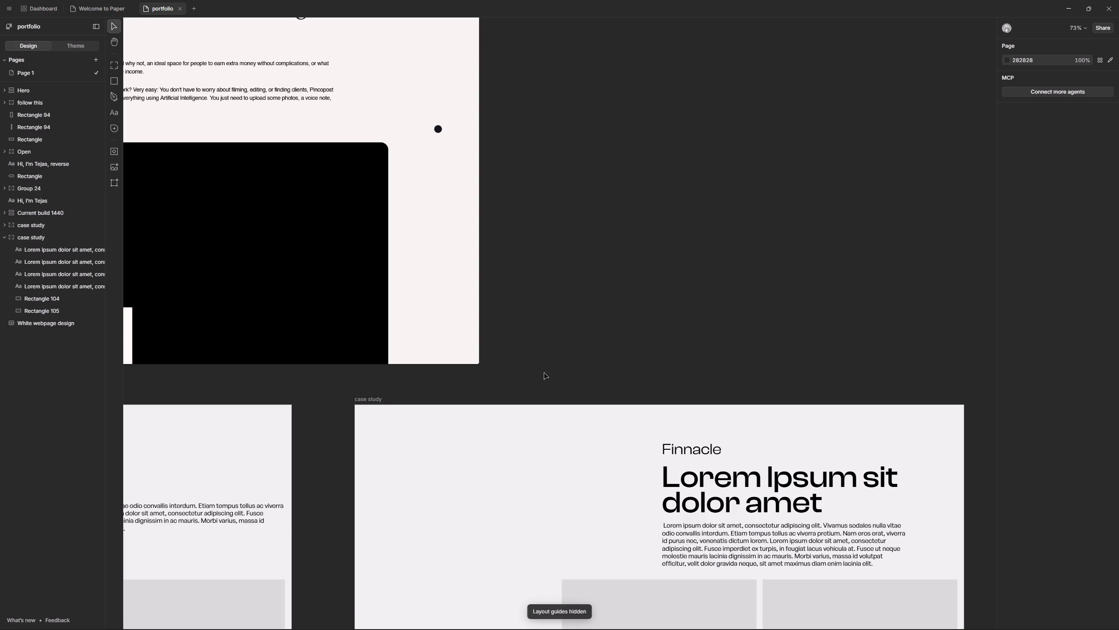
pyautogui.click(546, 373)
pyautogui.scroll(-1, 546, 373)
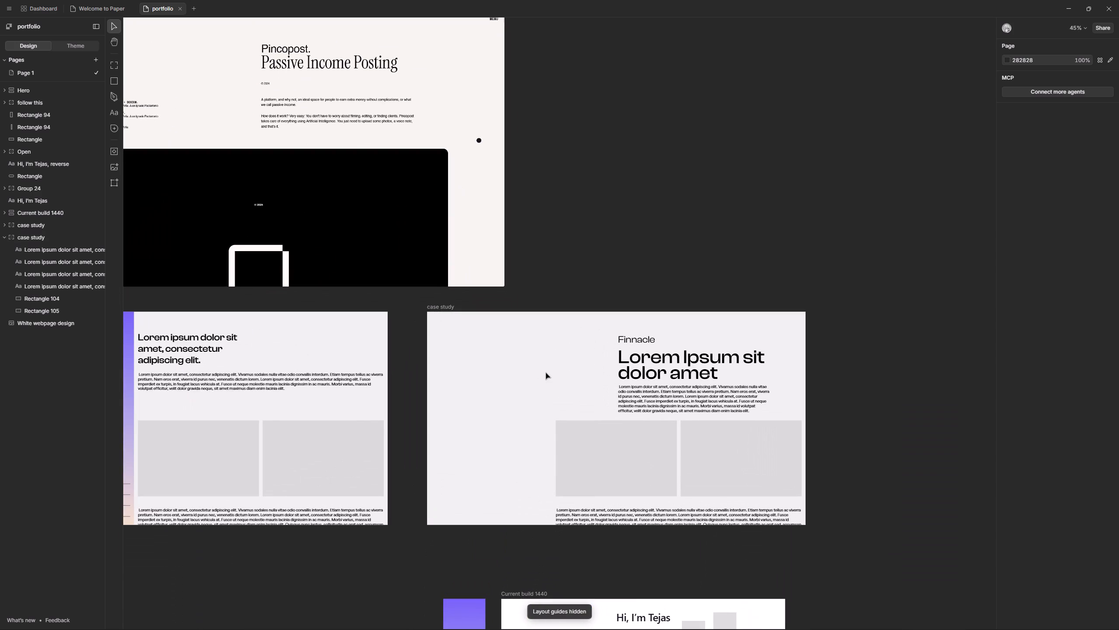
pyautogui.hscroll(1, 546, 373)
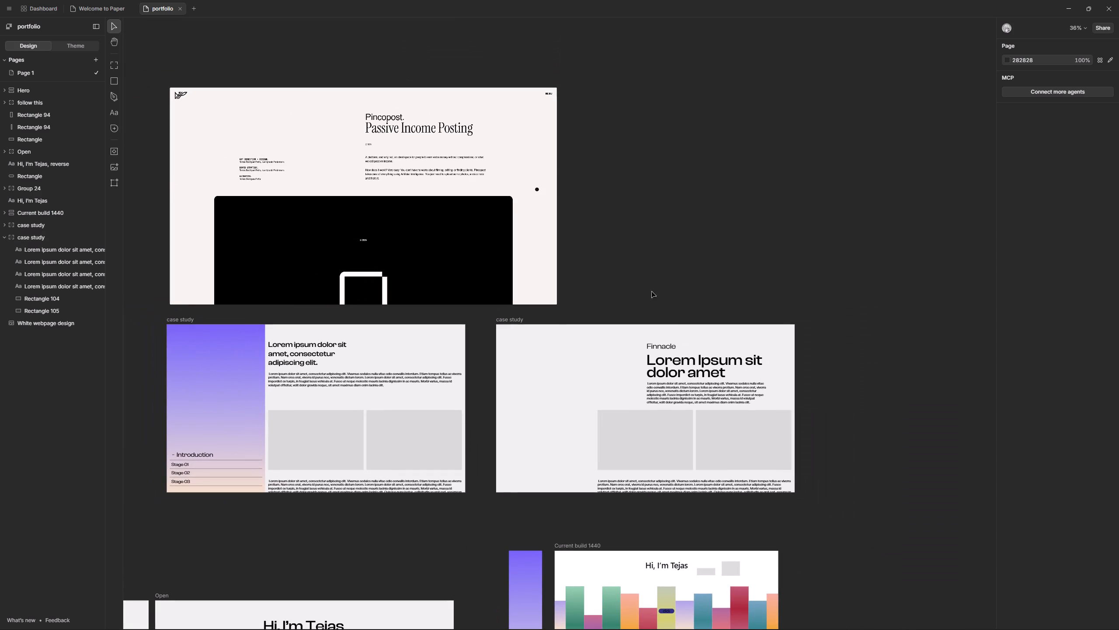
pyautogui.click(661, 370)
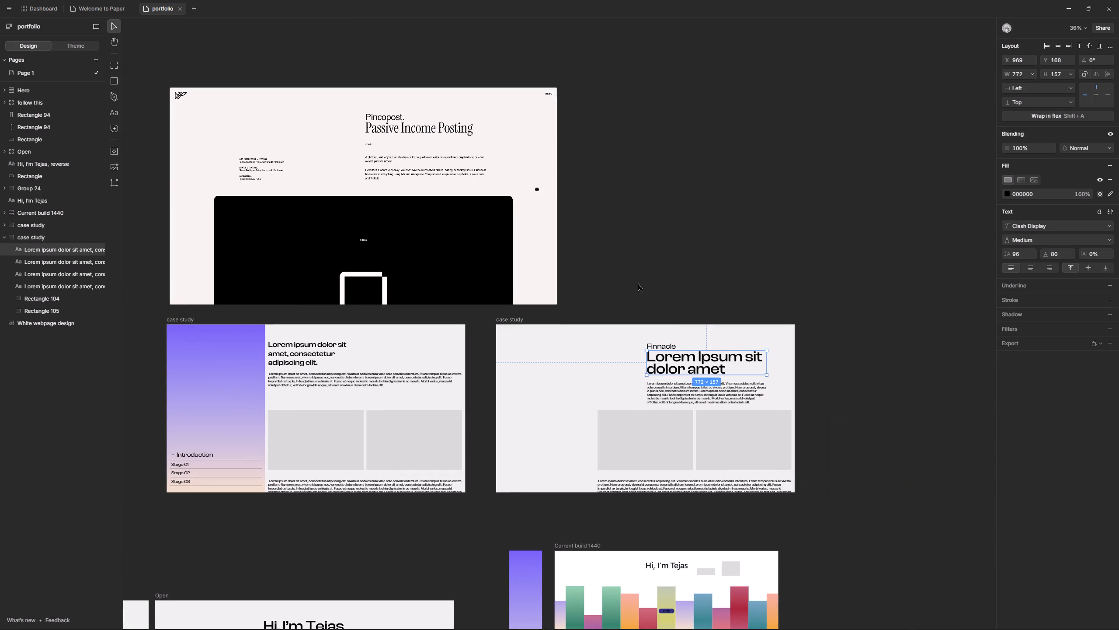
pyautogui.click(638, 280)
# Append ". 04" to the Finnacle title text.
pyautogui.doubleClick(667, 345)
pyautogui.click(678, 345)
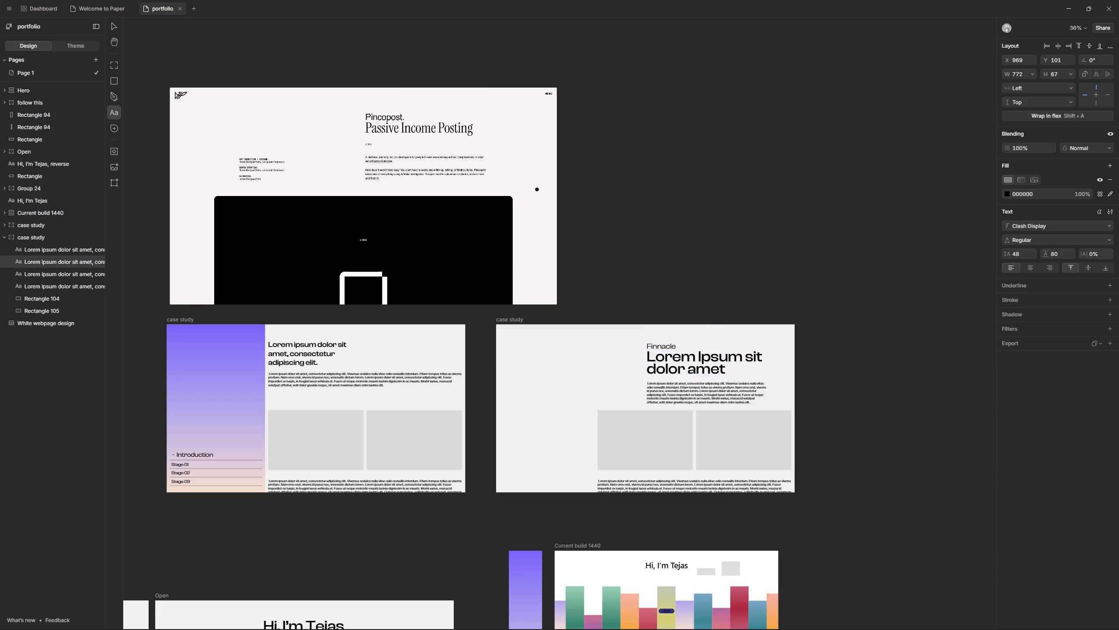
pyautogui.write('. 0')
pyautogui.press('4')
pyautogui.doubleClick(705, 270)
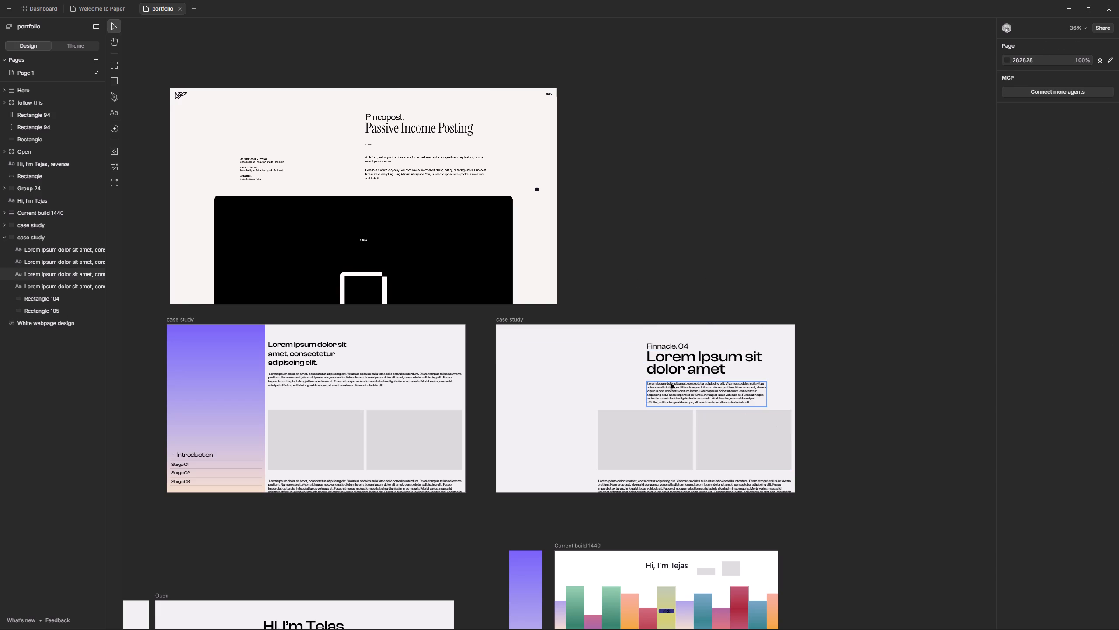
# Delete the lower Lorem ipsum paragraph beneath the grey rectangles in the Finnacle case study frame.
pyautogui.click(662, 485)
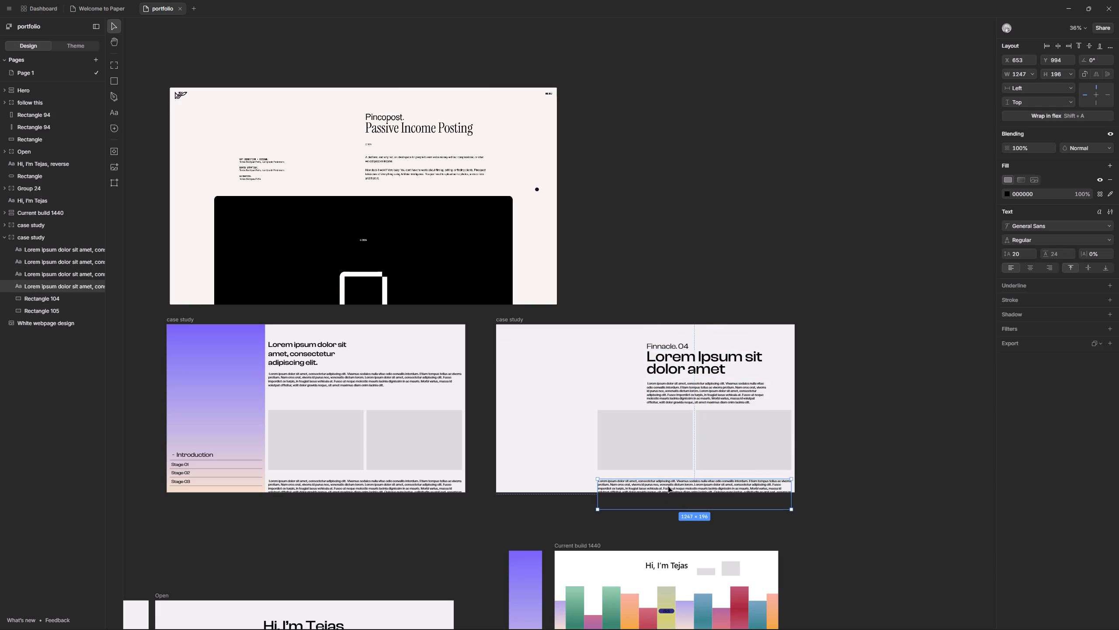
pyautogui.press('BackSpace')
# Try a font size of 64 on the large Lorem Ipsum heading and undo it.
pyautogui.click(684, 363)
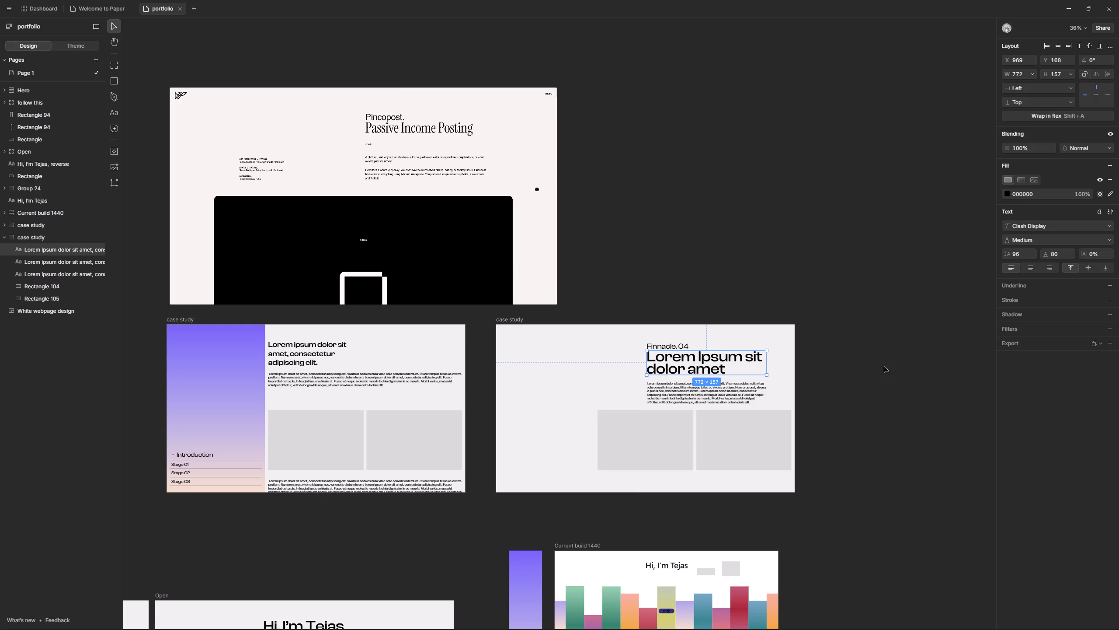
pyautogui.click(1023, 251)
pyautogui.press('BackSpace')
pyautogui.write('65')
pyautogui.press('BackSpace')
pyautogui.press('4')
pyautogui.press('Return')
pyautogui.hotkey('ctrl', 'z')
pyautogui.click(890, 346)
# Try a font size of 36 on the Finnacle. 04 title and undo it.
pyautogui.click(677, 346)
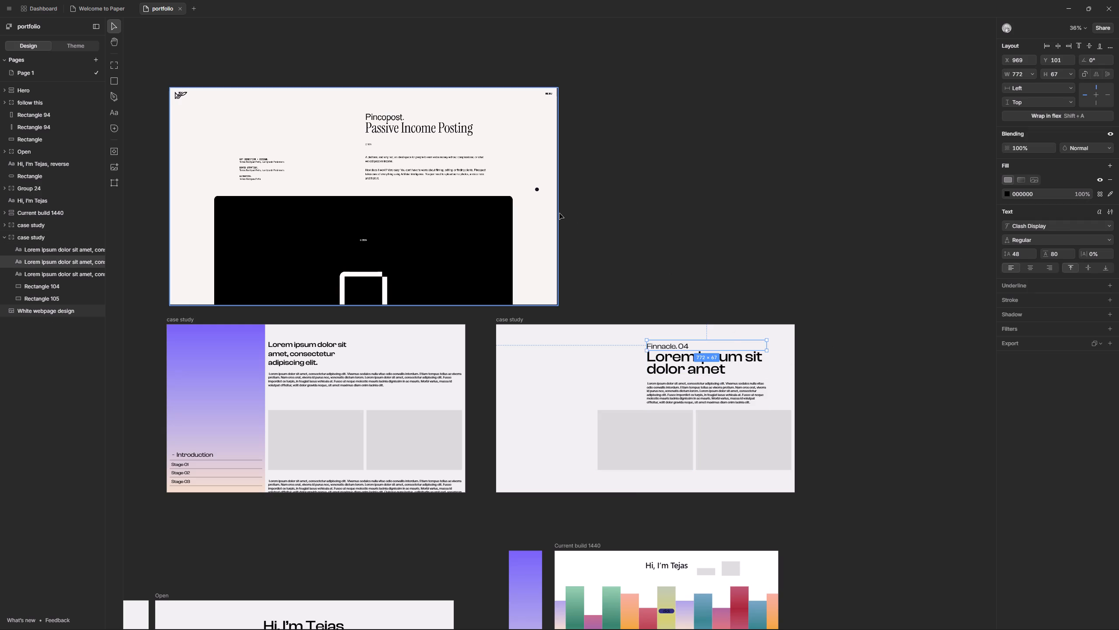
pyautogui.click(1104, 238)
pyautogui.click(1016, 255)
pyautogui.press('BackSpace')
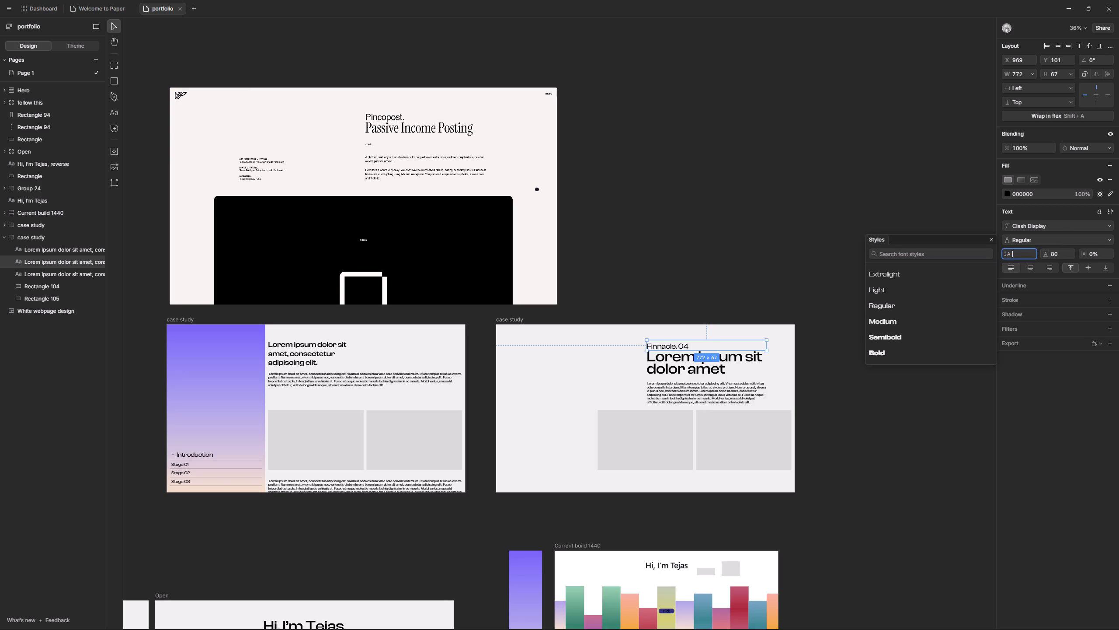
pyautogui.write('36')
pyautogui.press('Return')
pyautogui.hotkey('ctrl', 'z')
# Set the Finnacle. 04 title's font weight to Light.
pyautogui.click(909, 296)
pyautogui.click(692, 318)
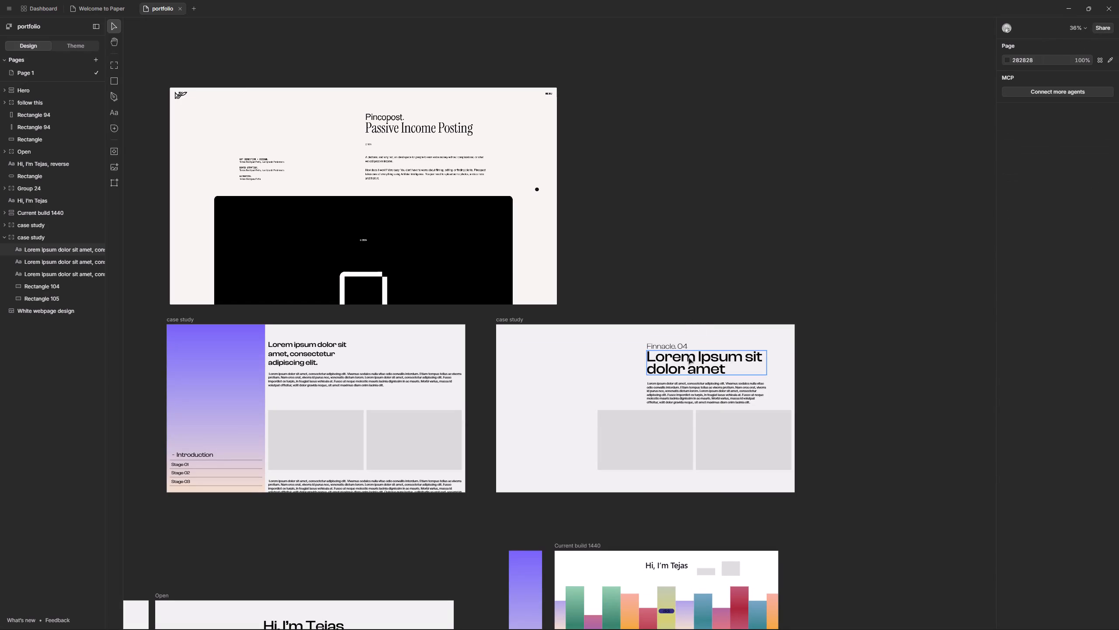
# Set the font weight of the intro paragraph below the Lorem Ipsum heading to Light.
pyautogui.click(675, 395)
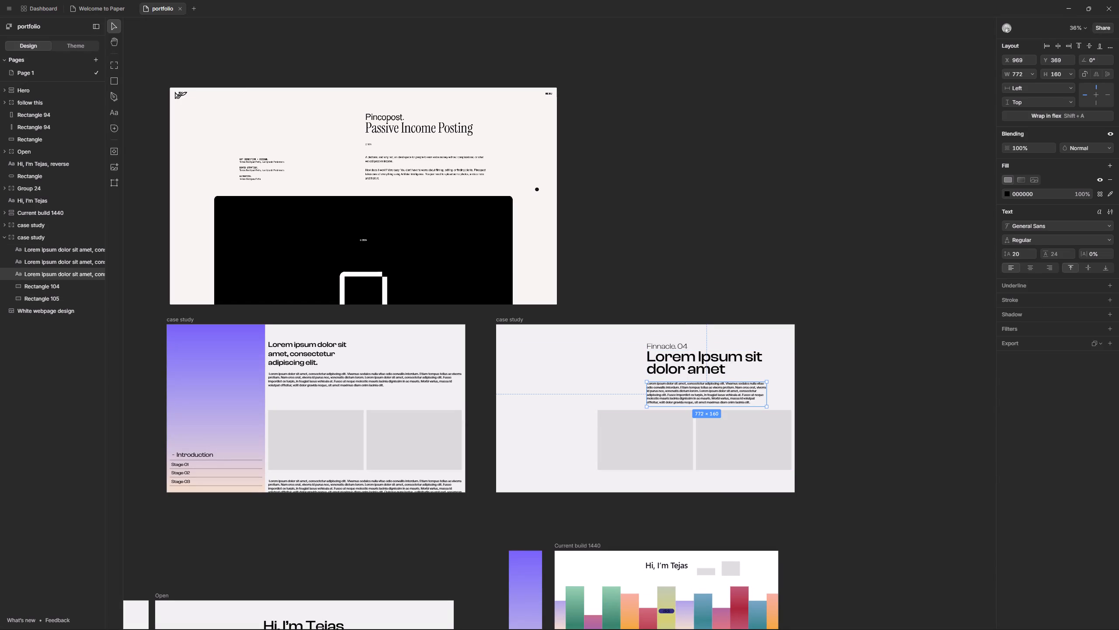
pyautogui.click(1111, 239)
pyautogui.click(917, 288)
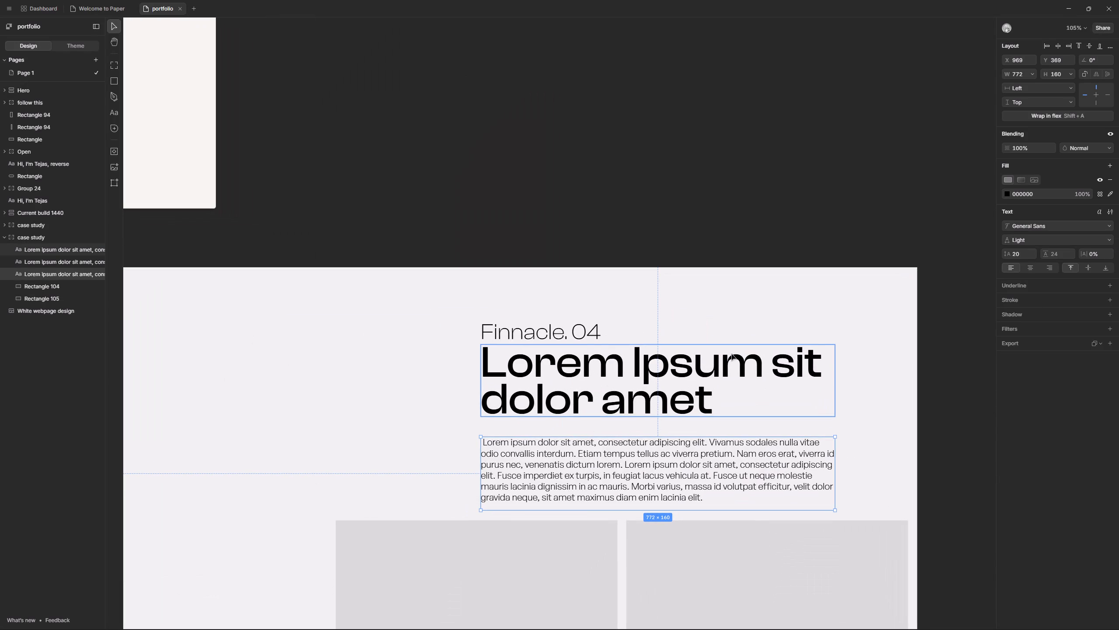
pyautogui.click(805, 353)
# Remove ". 04" from the title so its text reads "Finnacle".
pyautogui.hscroll(1, 805, 353)
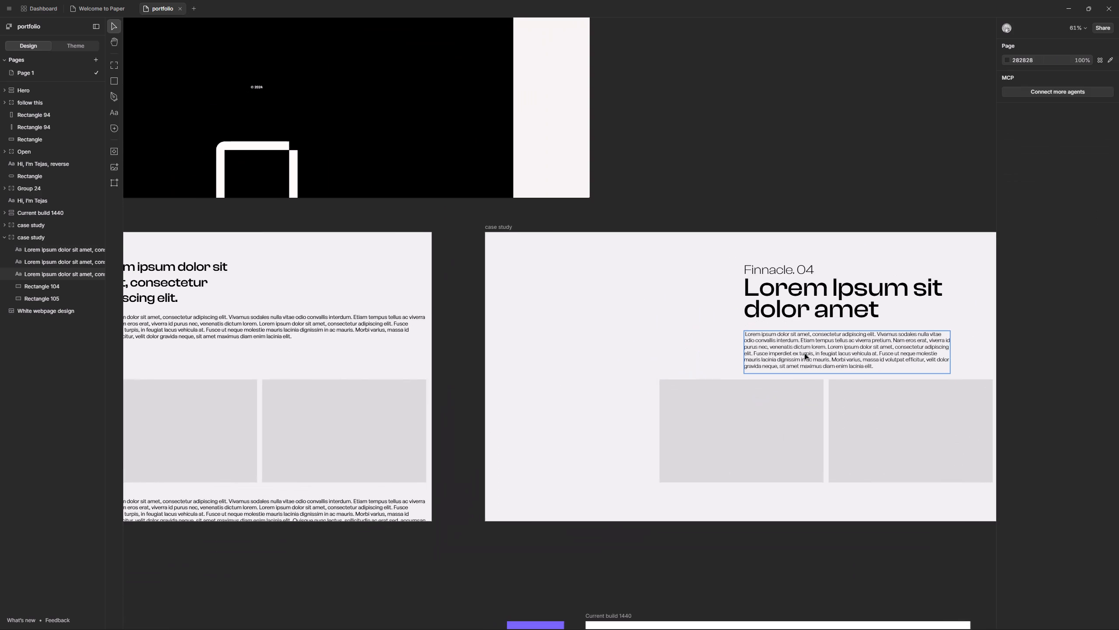
pyautogui.hscroll(1, 805, 353)
pyautogui.hscroll(-1, 805, 353)
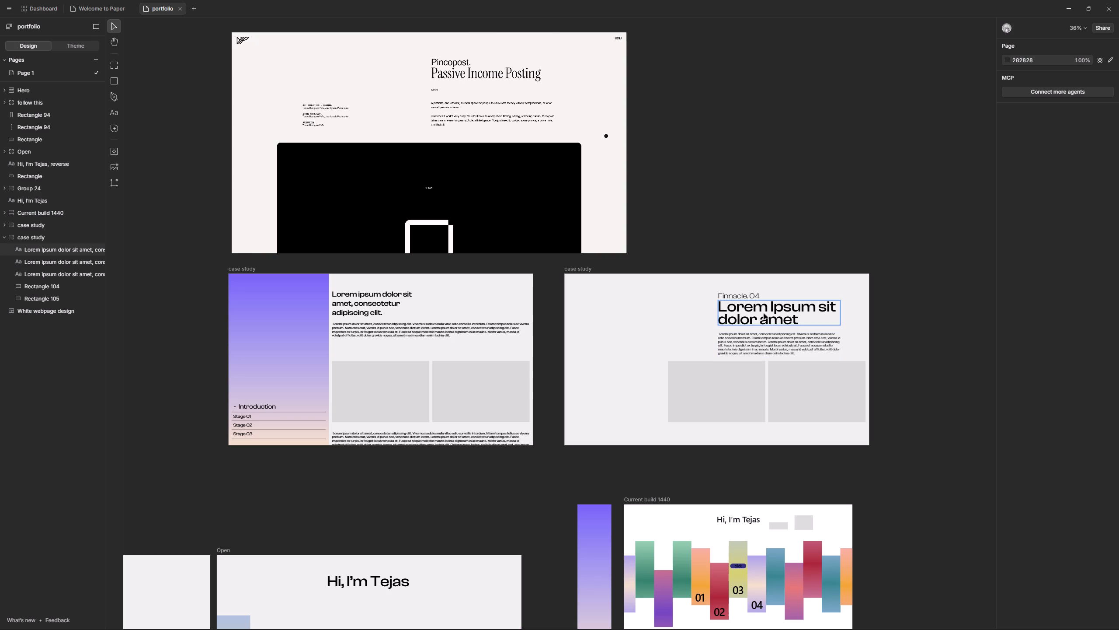
pyautogui.tripleClick(754, 292)
pyautogui.moveTo(759, 293); pyautogui.dragTo(753, 293)
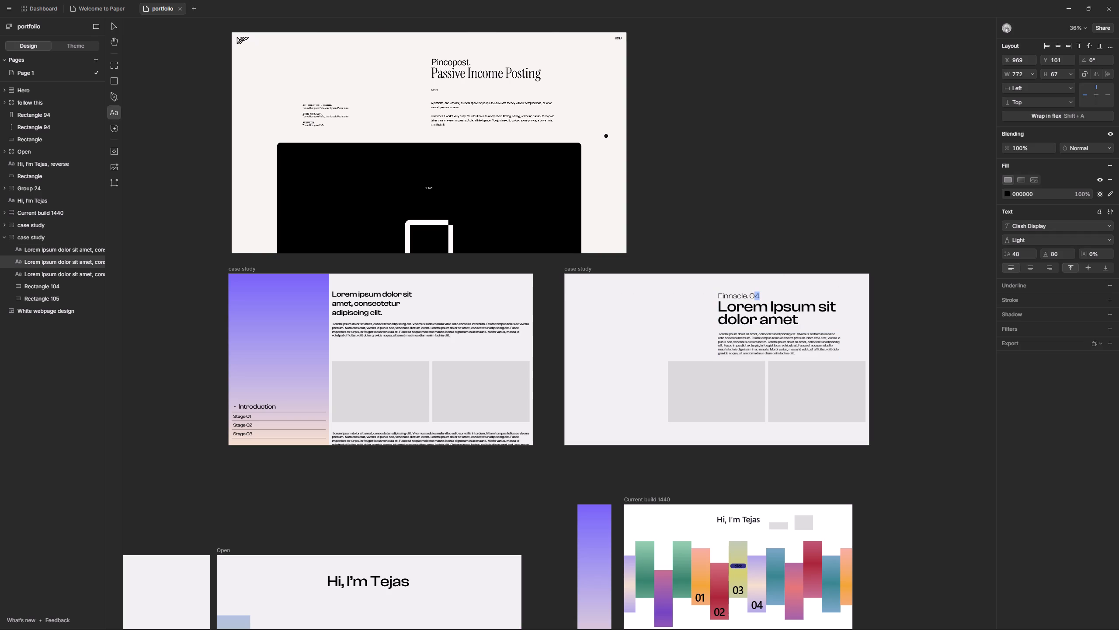
pyautogui.moveTo(753, 293); pyautogui.dragTo(745, 293)
pyautogui.press('BackSpace')
pyautogui.click(838, 245)
# Change the Finnacle title's font family to General Sans.
pyautogui.click(1032, 223)
pyautogui.write('gene')
pyautogui.press('Return')
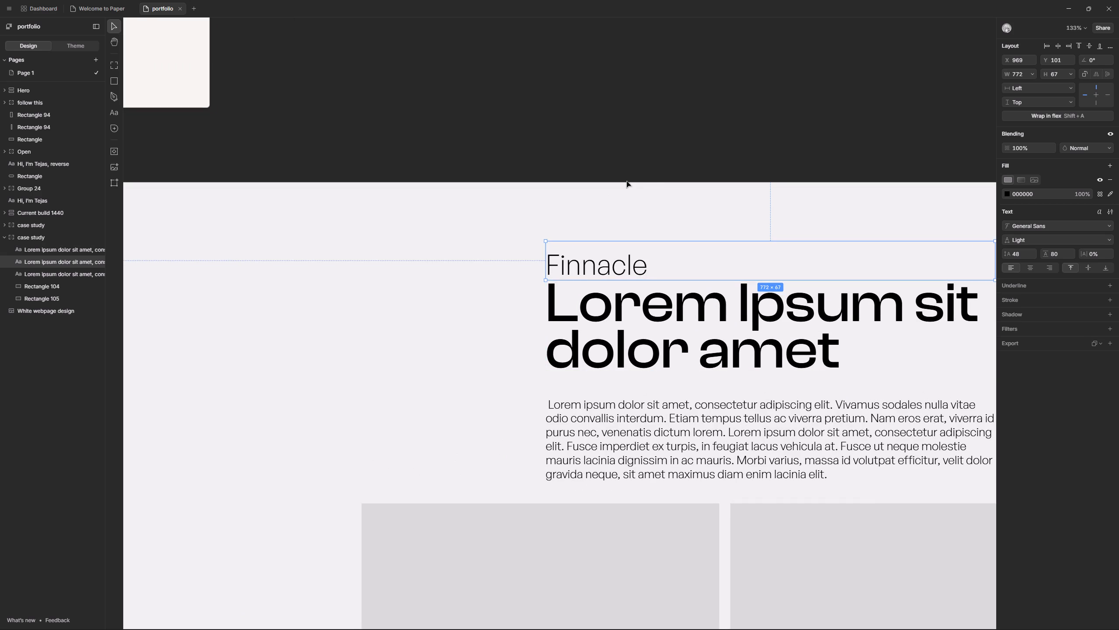
pyautogui.click(654, 180)
# Move the Finnacle title slightly up, away from the heading, to about Y 87.
pyautogui.moveTo(604, 269); pyautogui.dragTo(604, 263)
pyautogui.moveTo(604, 263); pyautogui.dragTo(603, 261)
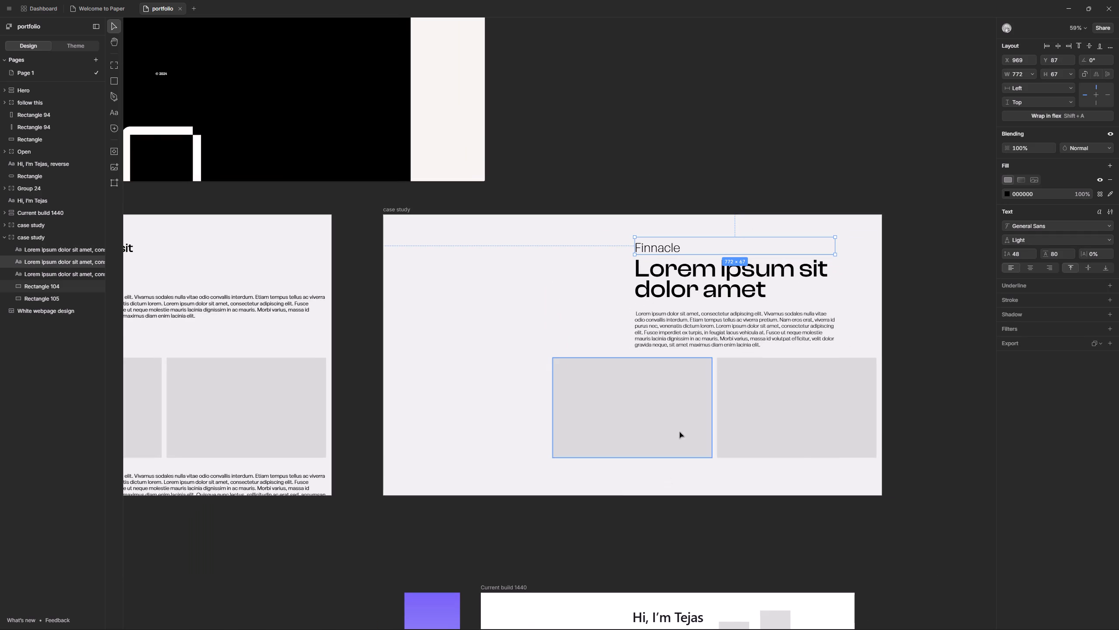
# Move the intro paragraph down to about Y 450, keeping it aligned with the heading at X 969.
pyautogui.click(709, 336)
pyautogui.moveTo(720, 329); pyautogui.dragTo(723, 360)
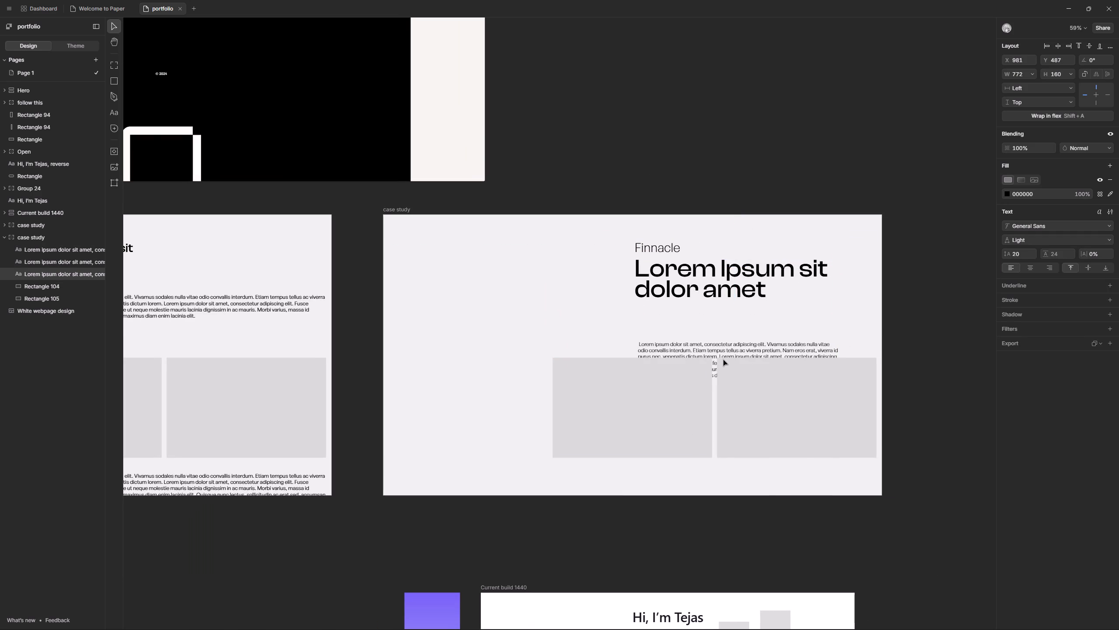
pyautogui.moveTo(709, 349); pyautogui.dragTo(697, 340)
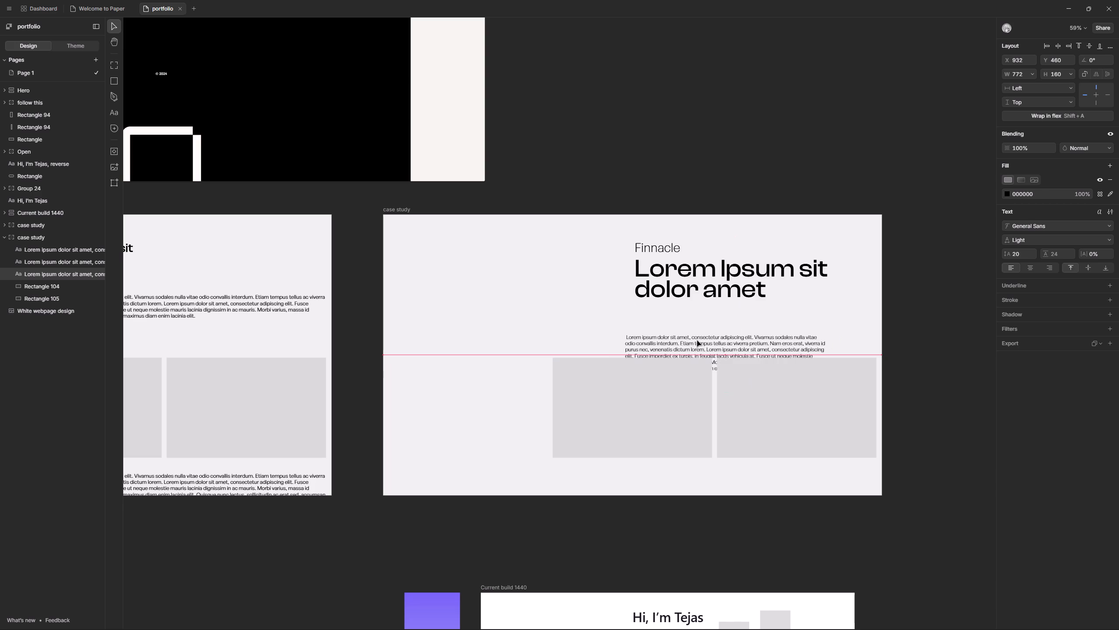
pyautogui.moveTo(697, 340); pyautogui.dragTo(707, 339)
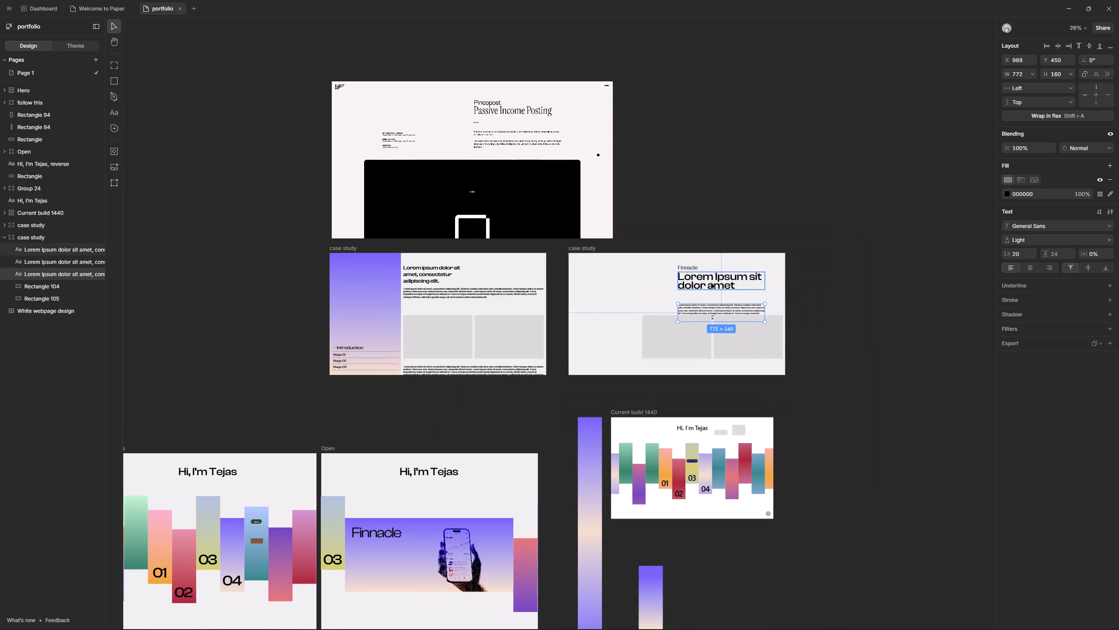
# Delete the right-hand grey rectangle from the Finnacle case study frame.
pyautogui.click(679, 328)
pyautogui.click(772, 337)
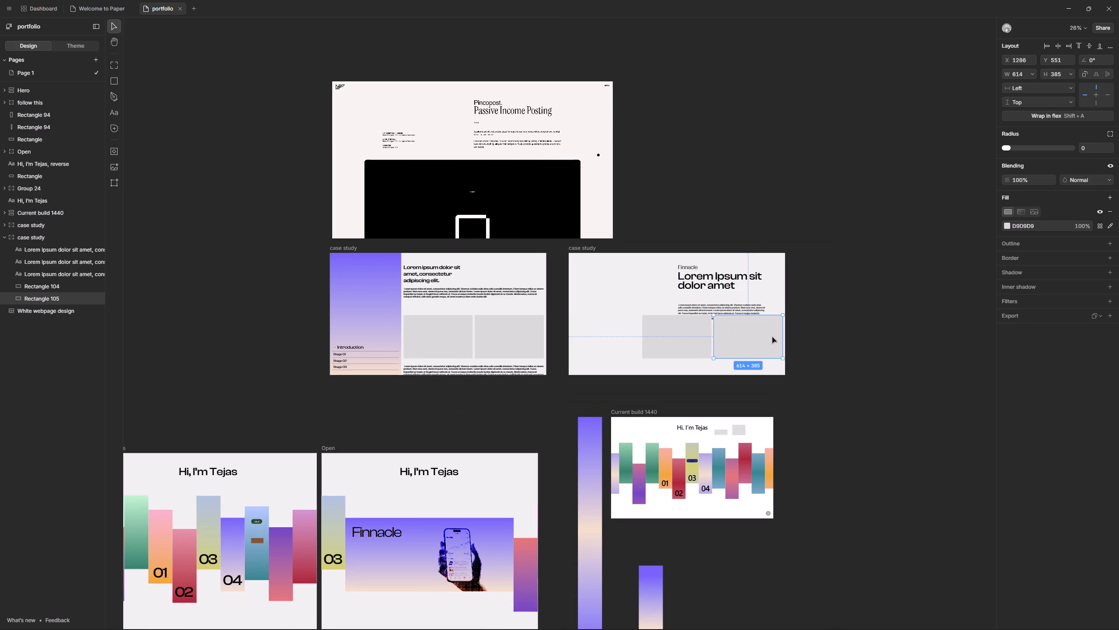
pyautogui.press('BackSpace')
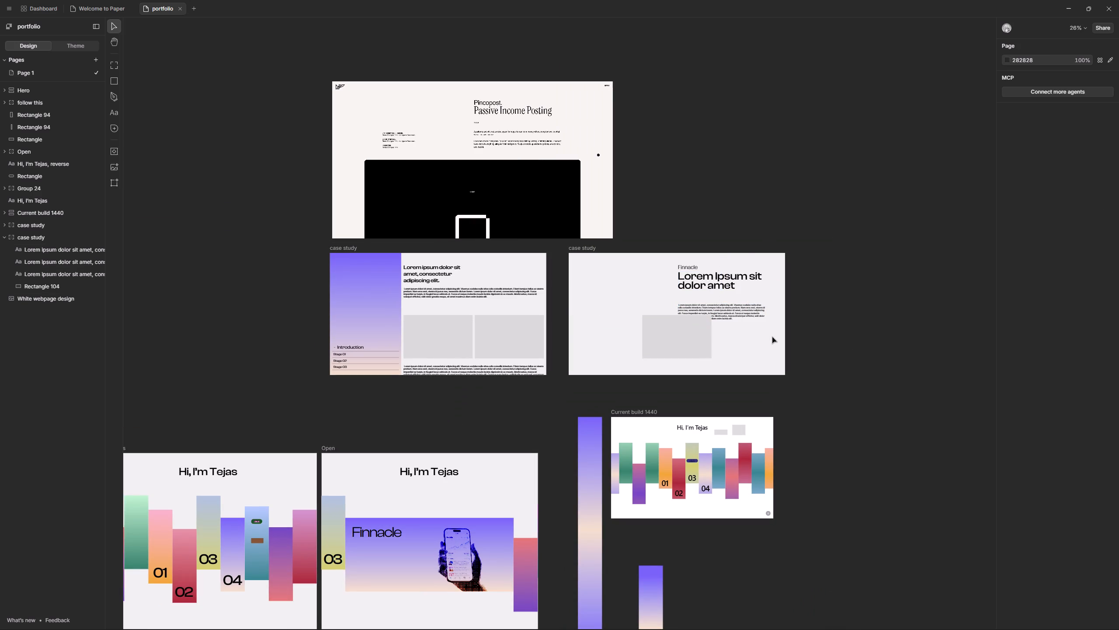
# Show the layout guides, move the remaining grey rectangle to about X 176, Y 567, and widen it to about 1545.
pyautogui.hotkey('shift', 'g')
pyautogui.moveTo(674, 332); pyautogui.dragTo(611, 332)
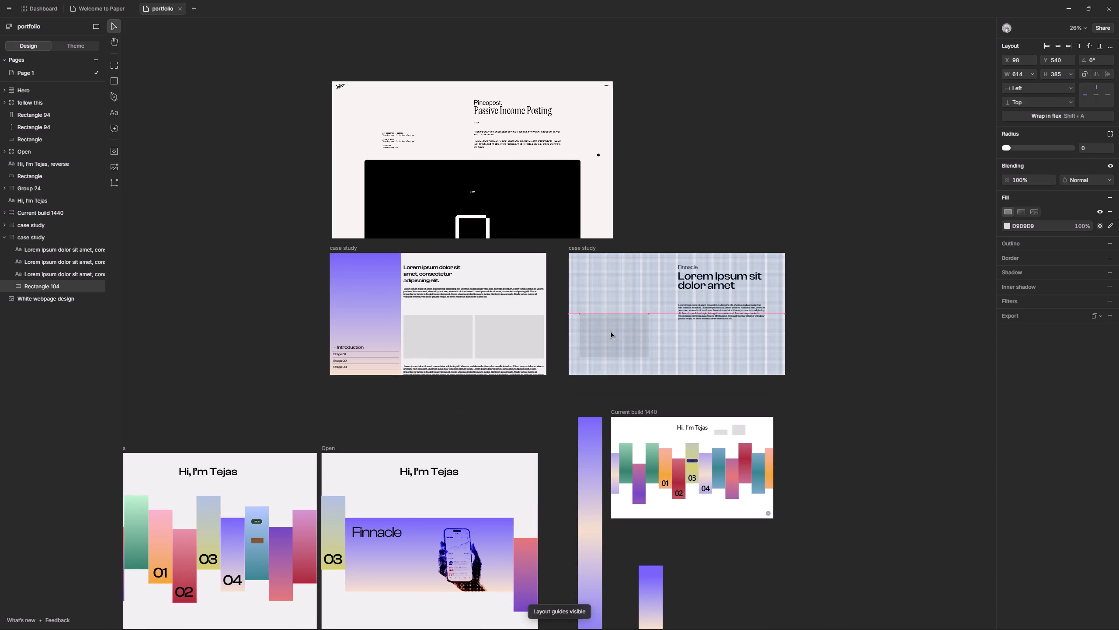
pyautogui.moveTo(611, 332); pyautogui.dragTo(620, 333)
pyautogui.moveTo(658, 337); pyautogui.dragTo(763, 340)
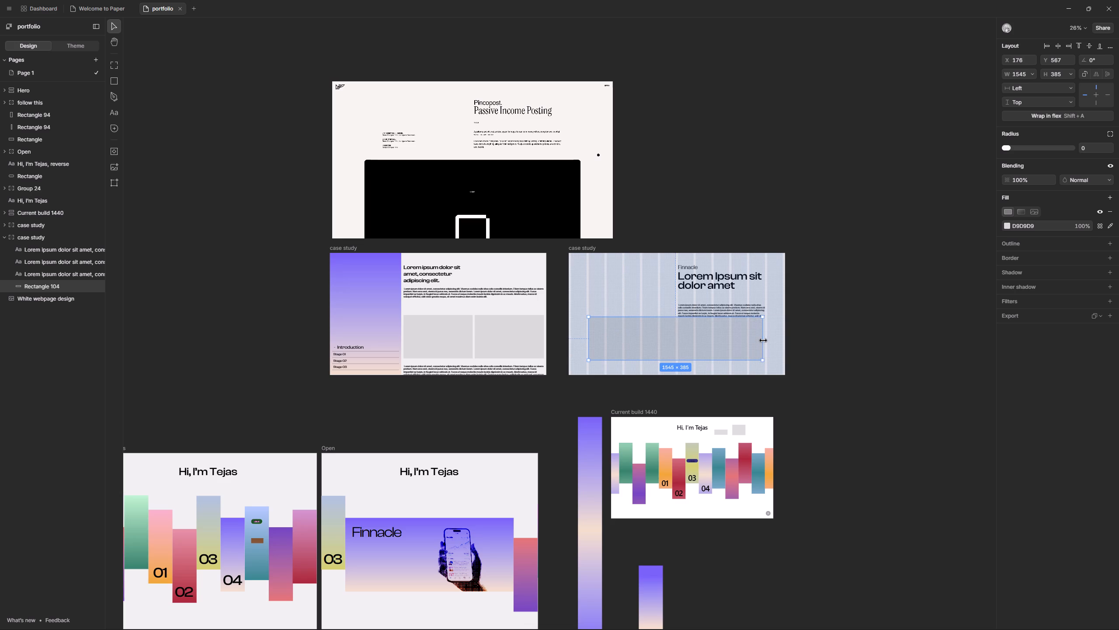
# Enlarge the grey rectangle in the Finnacle case study frame to about 1565 wide and 754 high.
pyautogui.moveTo(763, 340); pyautogui.dragTo(765, 340)
pyautogui.moveTo(723, 361); pyautogui.dragTo(731, 402)
pyautogui.click(868, 377)
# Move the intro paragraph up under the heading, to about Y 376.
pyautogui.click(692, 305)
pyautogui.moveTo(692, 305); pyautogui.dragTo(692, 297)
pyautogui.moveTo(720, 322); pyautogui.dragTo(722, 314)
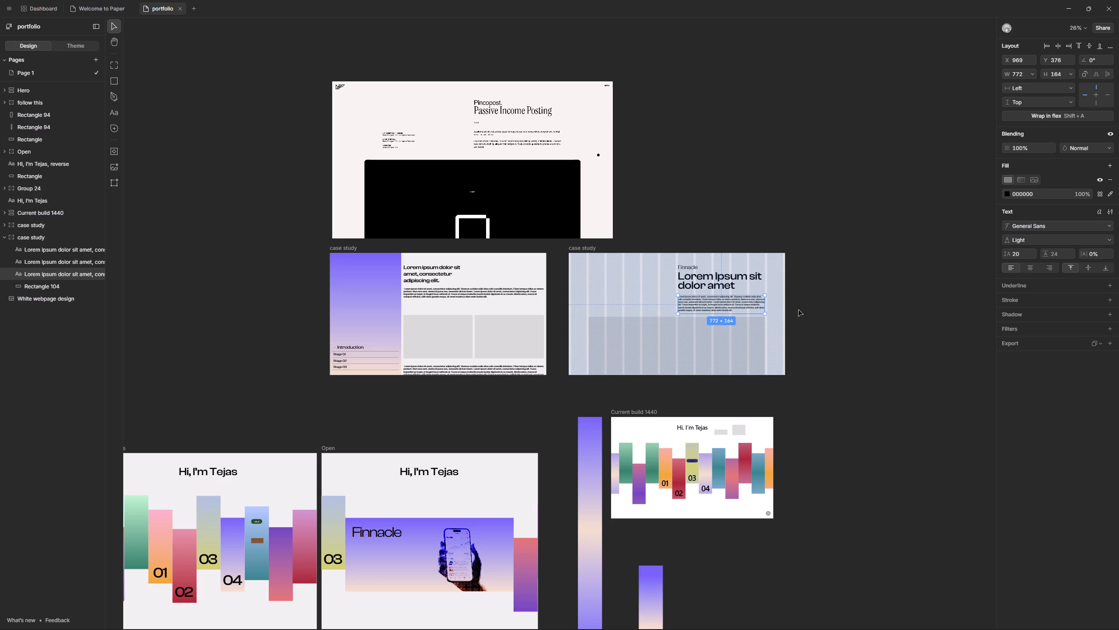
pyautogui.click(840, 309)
# Hide the layout guides and lower the wide grey rectangle to about X 177, slightly past Y 703.
pyautogui.hotkey('shift', 'g')
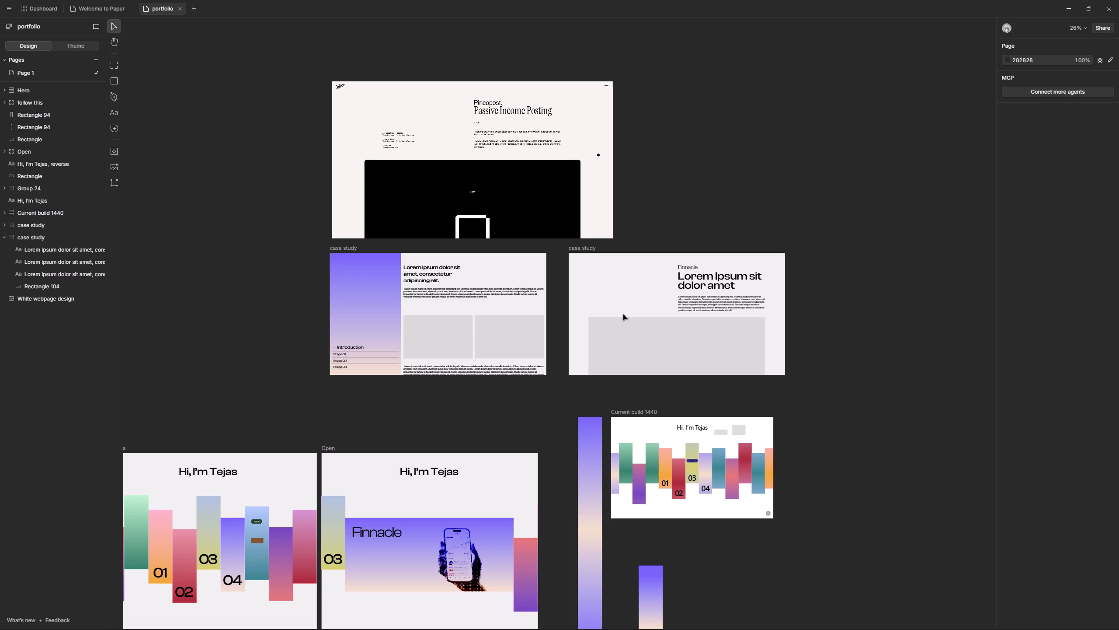
pyautogui.moveTo(677, 340); pyautogui.dragTo(677, 355)
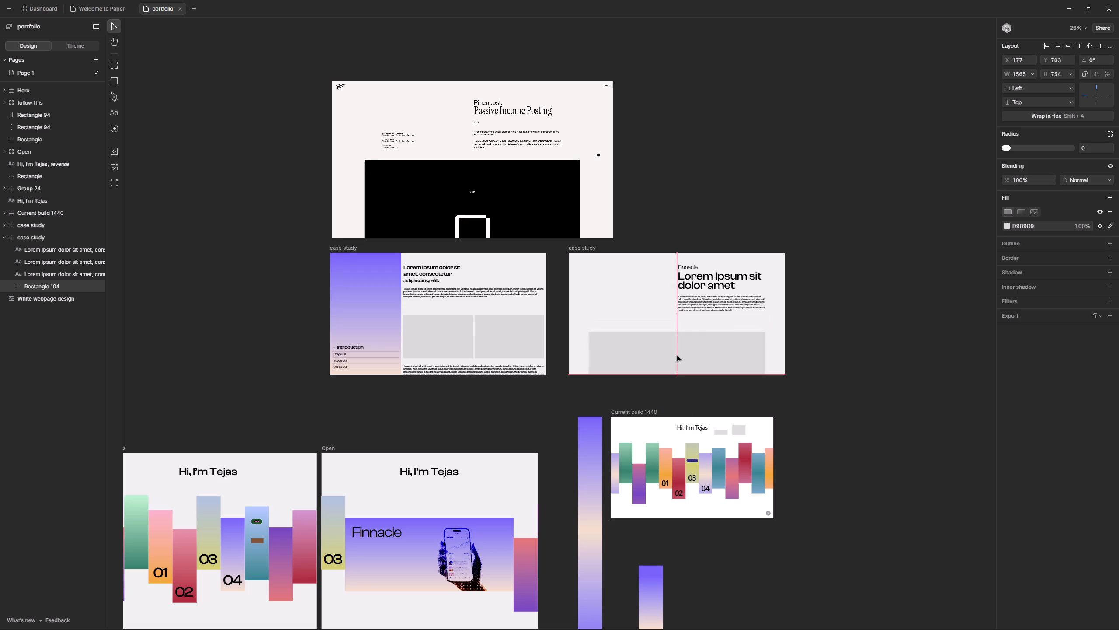
pyautogui.moveTo(677, 355); pyautogui.dragTo(677, 357)
# Move the intro paragraph down, away from the heading and just above the grey rectangle.
pyautogui.moveTo(711, 304); pyautogui.dragTo(710, 306)
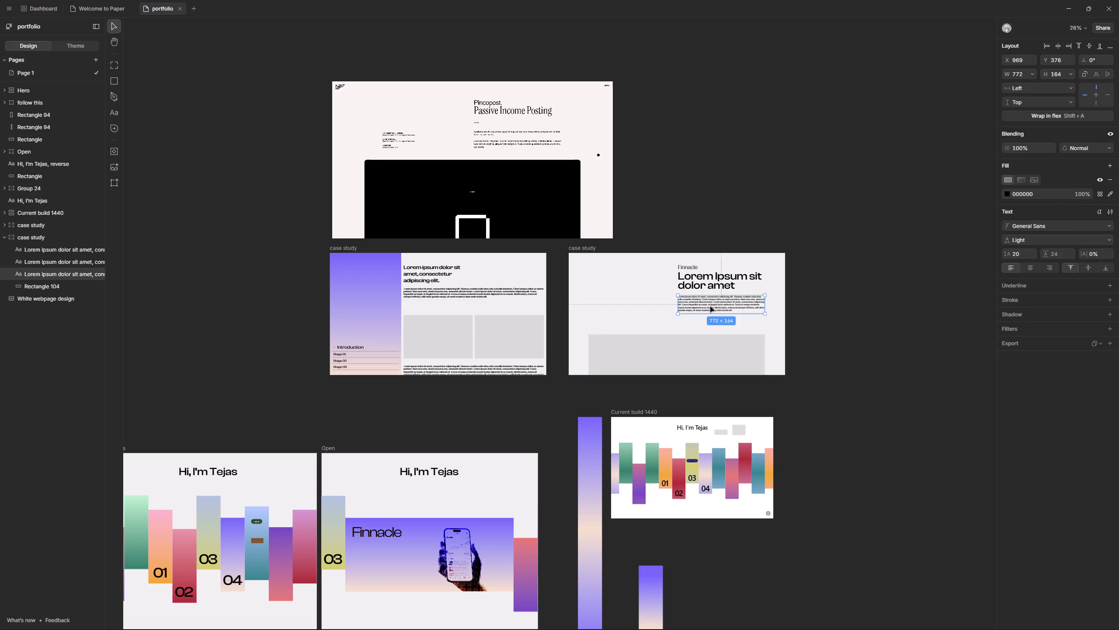
pyautogui.moveTo(710, 306); pyautogui.dragTo(711, 316)
pyautogui.click(831, 307)
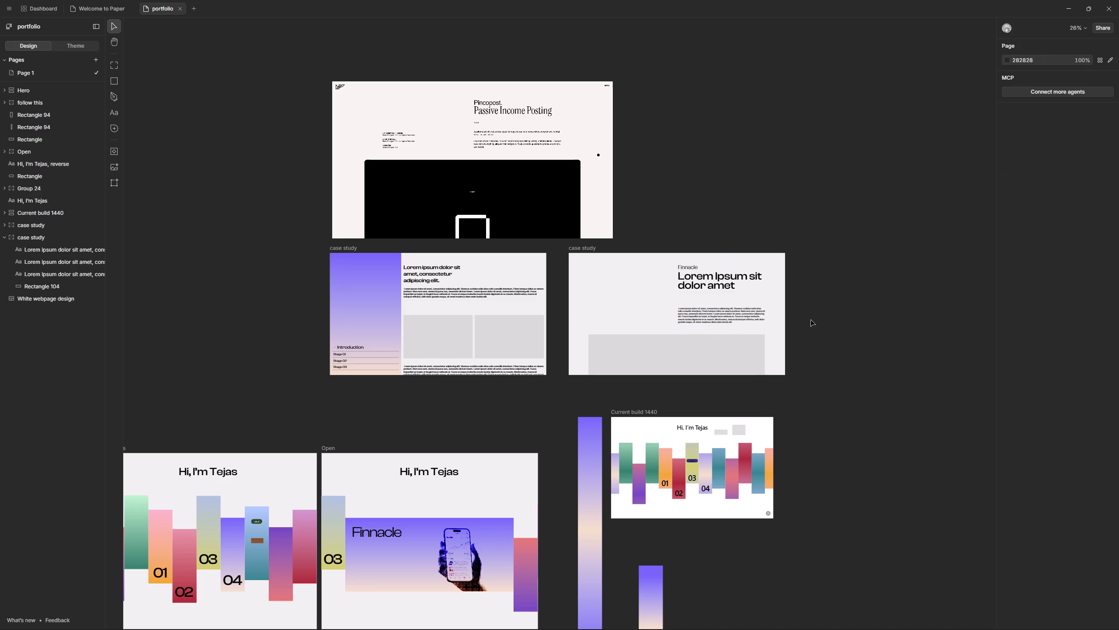
# Show the layout guides and move the intro paragraph to X 176, about Y 489, flush with the grey rectangle's left edge.
pyautogui.hscroll(1, 774, 329)
pyautogui.scroll(1, 774, 329)
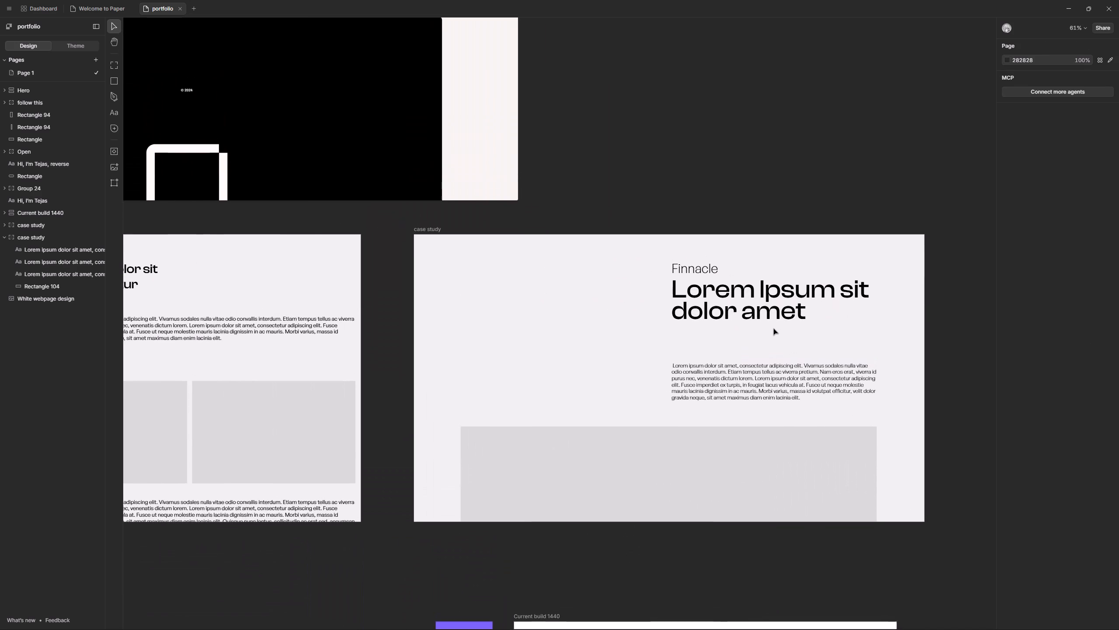
pyautogui.scroll(1, 774, 329)
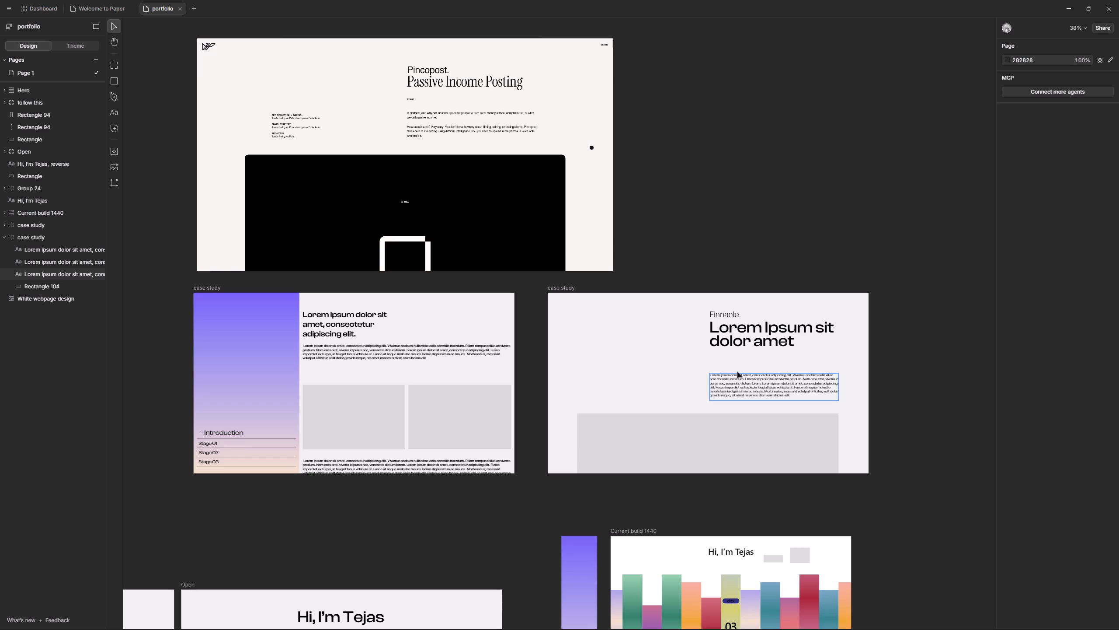
pyautogui.hotkey('shift', 'g')
pyautogui.moveTo(768, 383); pyautogui.dragTo(635, 385)
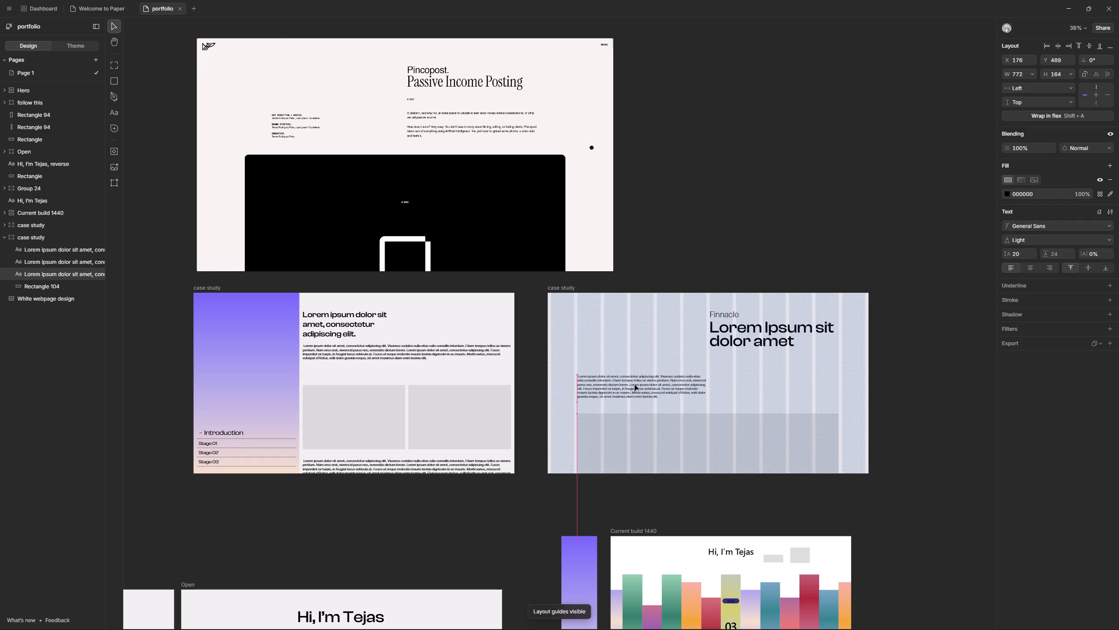
pyautogui.moveTo(635, 385); pyautogui.dragTo(635, 384)
pyautogui.click(799, 394)
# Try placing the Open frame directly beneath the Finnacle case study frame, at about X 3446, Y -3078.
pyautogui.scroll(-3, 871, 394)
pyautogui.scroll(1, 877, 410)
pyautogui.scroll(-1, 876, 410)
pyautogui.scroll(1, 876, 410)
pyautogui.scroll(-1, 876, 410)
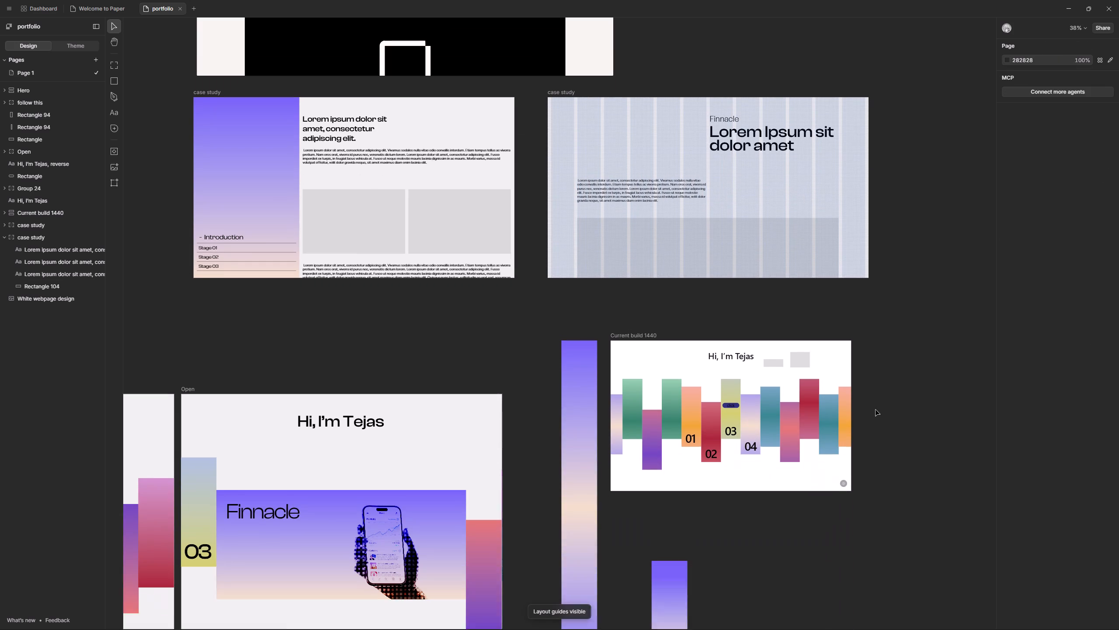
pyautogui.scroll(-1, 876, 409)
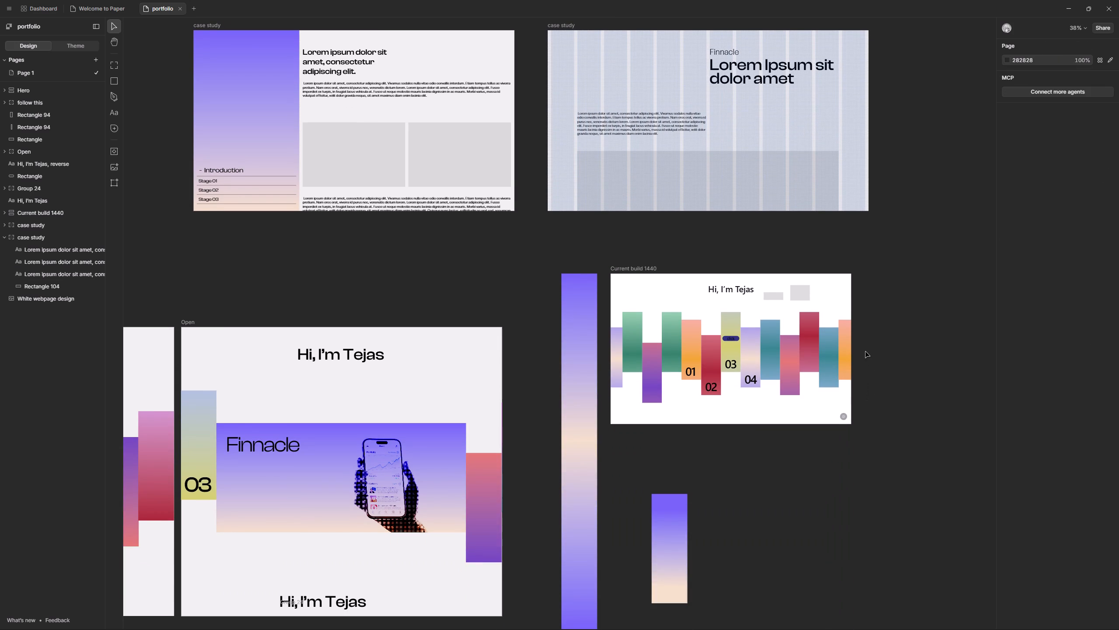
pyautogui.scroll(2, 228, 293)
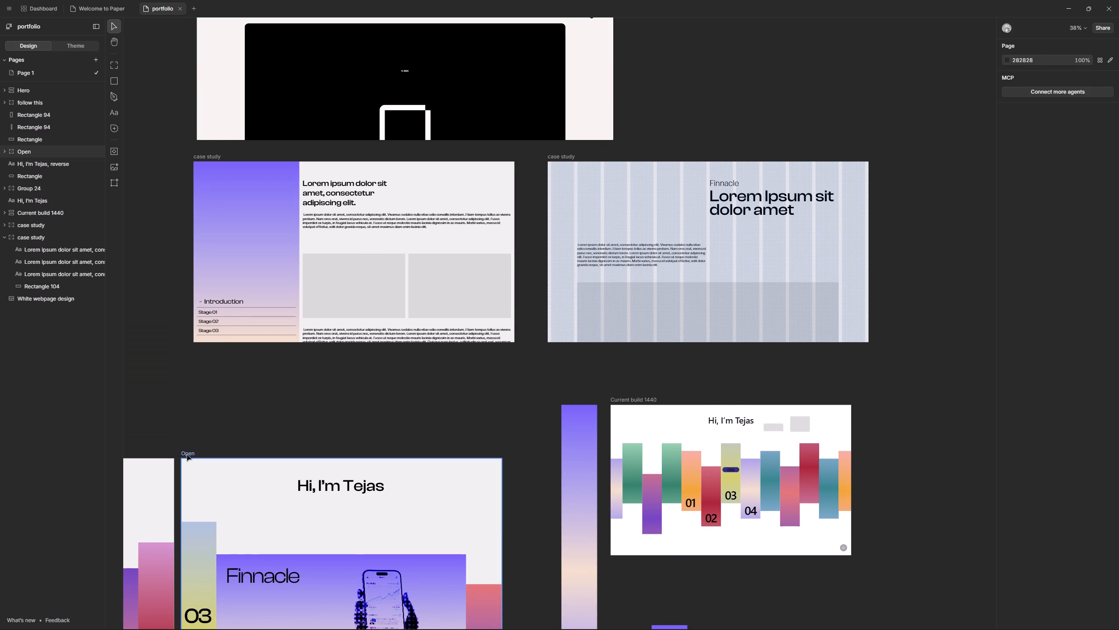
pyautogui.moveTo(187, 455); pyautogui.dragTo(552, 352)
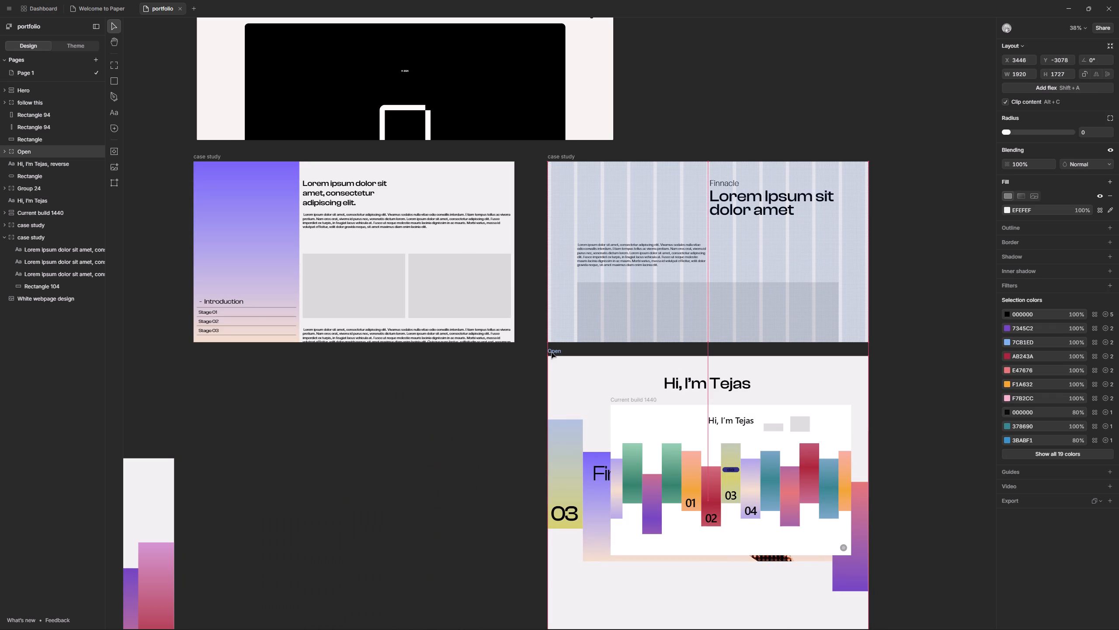
# Return the Open frame to its row at Y -2466, leaving a slightly wider gap from the frame on its left.
pyautogui.moveTo(552, 352); pyautogui.dragTo(197, 454)
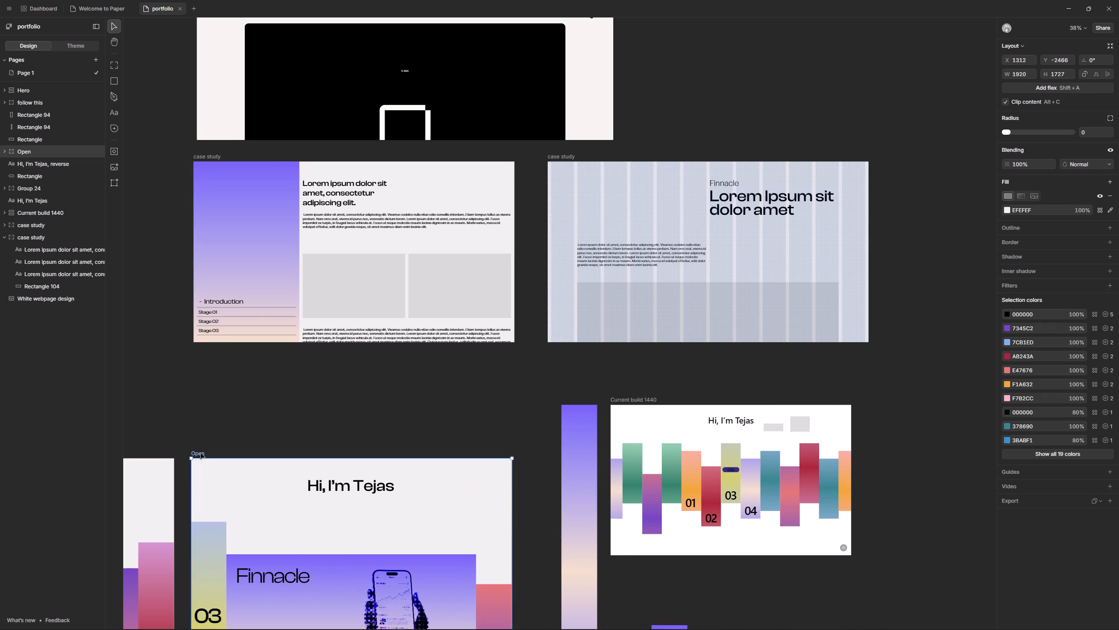
pyautogui.moveTo(199, 454); pyautogui.dragTo(204, 454)
pyautogui.click(473, 371)
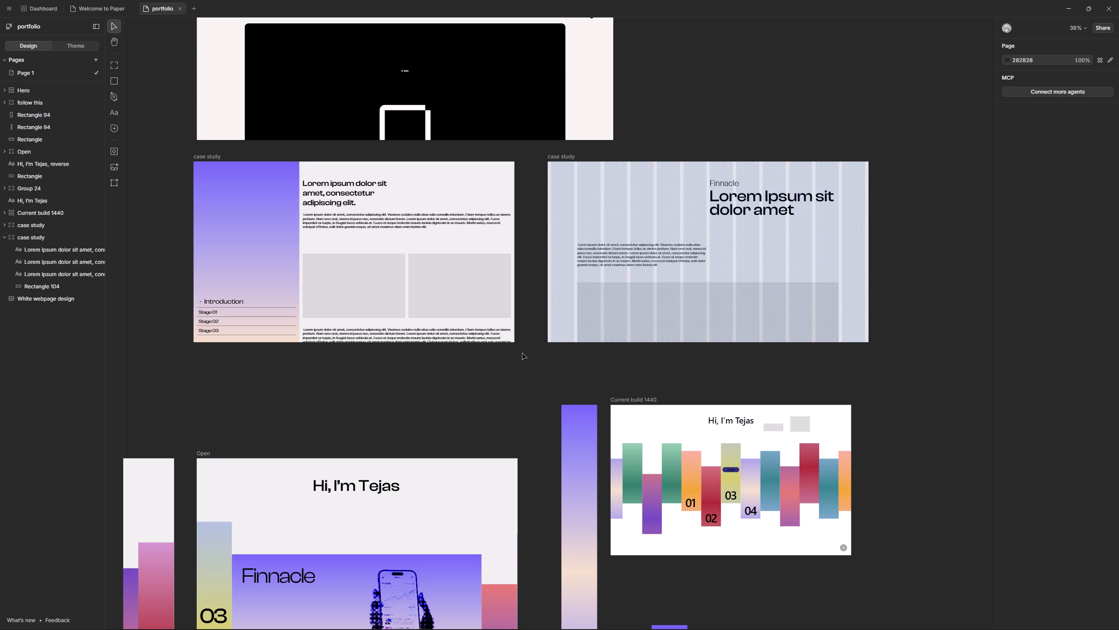
# Hide the layout guides.
pyautogui.hotkey('shift', 'g')
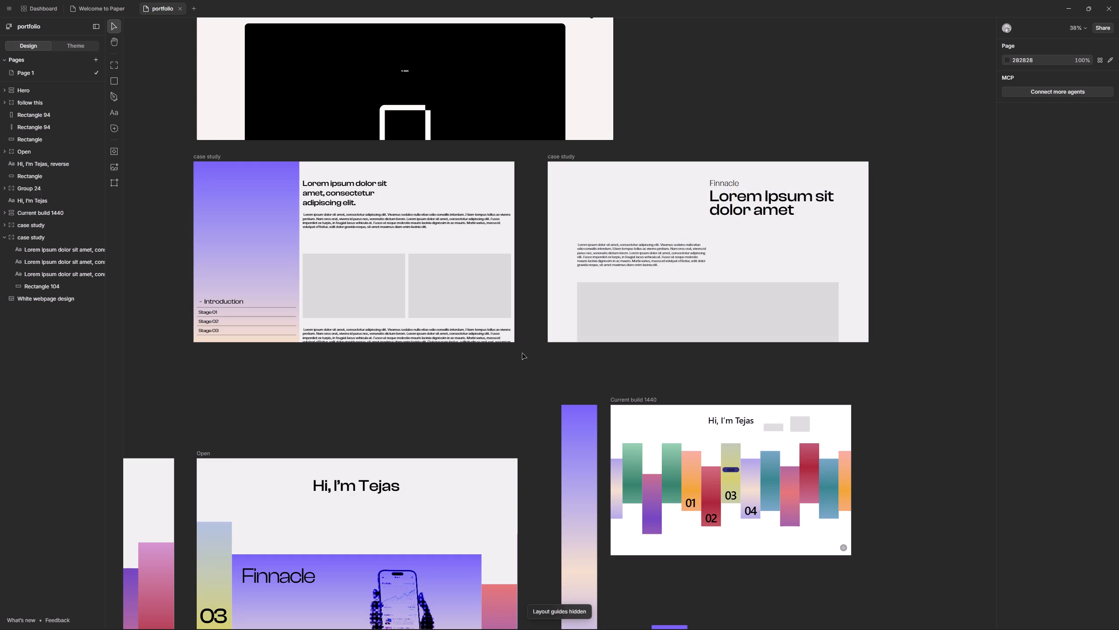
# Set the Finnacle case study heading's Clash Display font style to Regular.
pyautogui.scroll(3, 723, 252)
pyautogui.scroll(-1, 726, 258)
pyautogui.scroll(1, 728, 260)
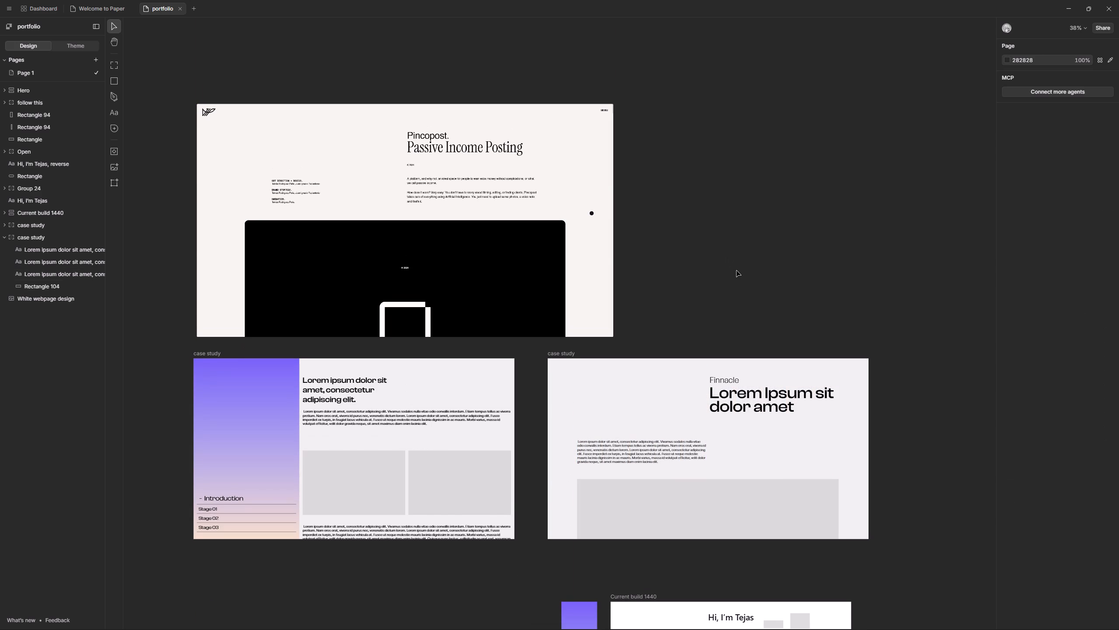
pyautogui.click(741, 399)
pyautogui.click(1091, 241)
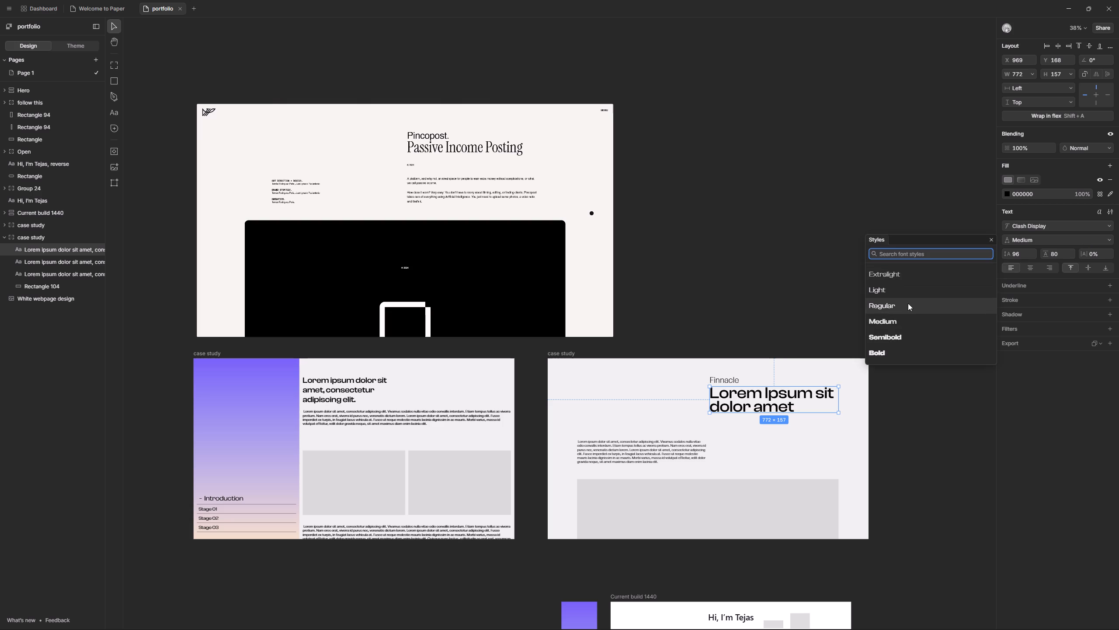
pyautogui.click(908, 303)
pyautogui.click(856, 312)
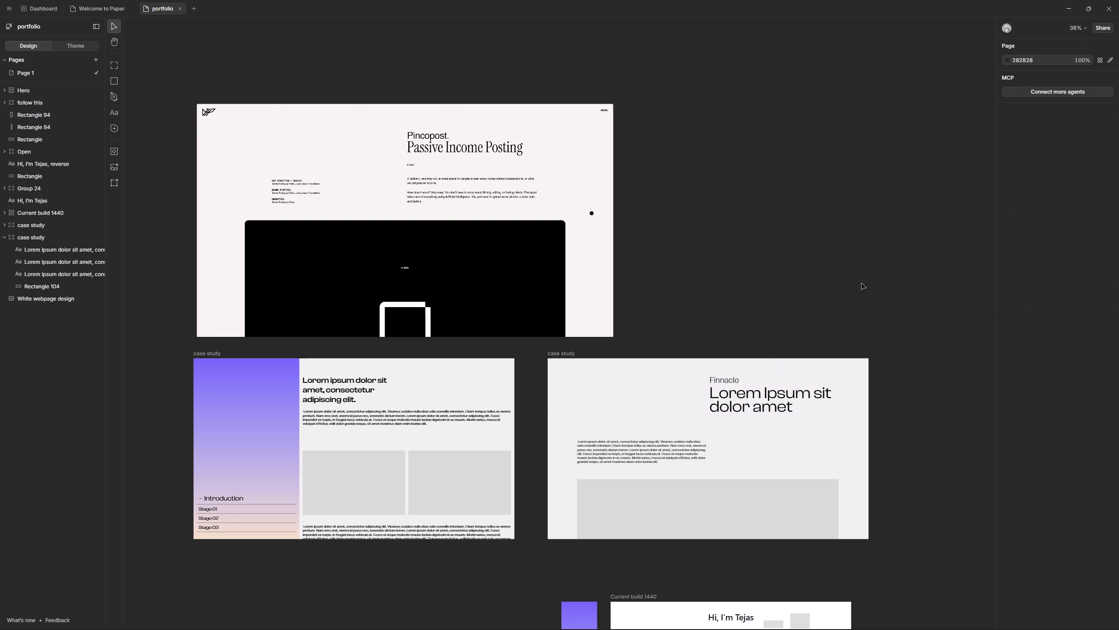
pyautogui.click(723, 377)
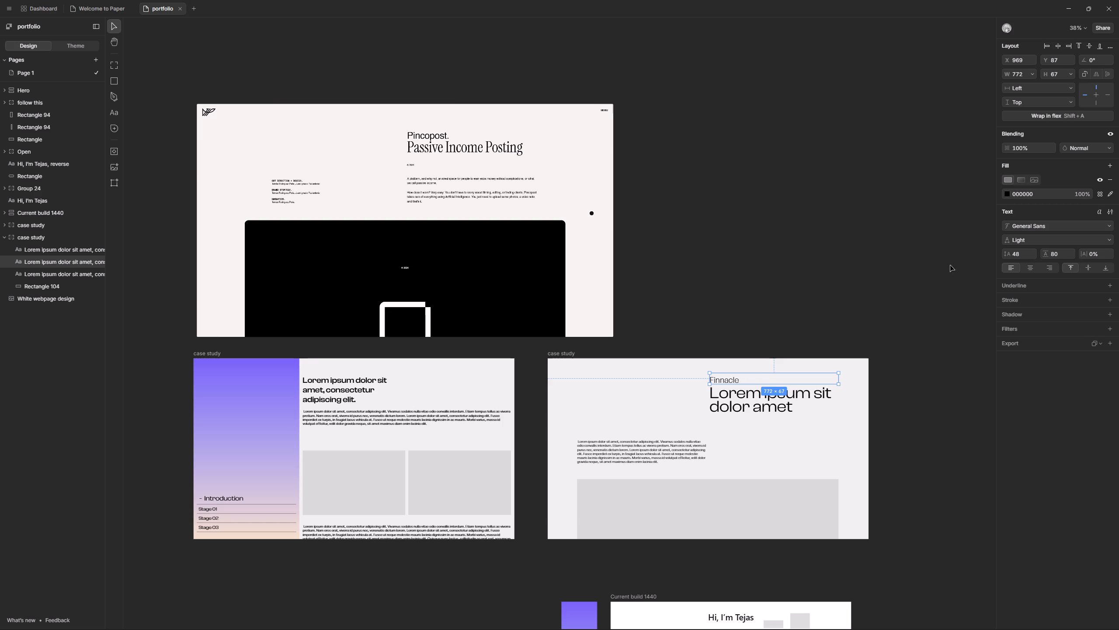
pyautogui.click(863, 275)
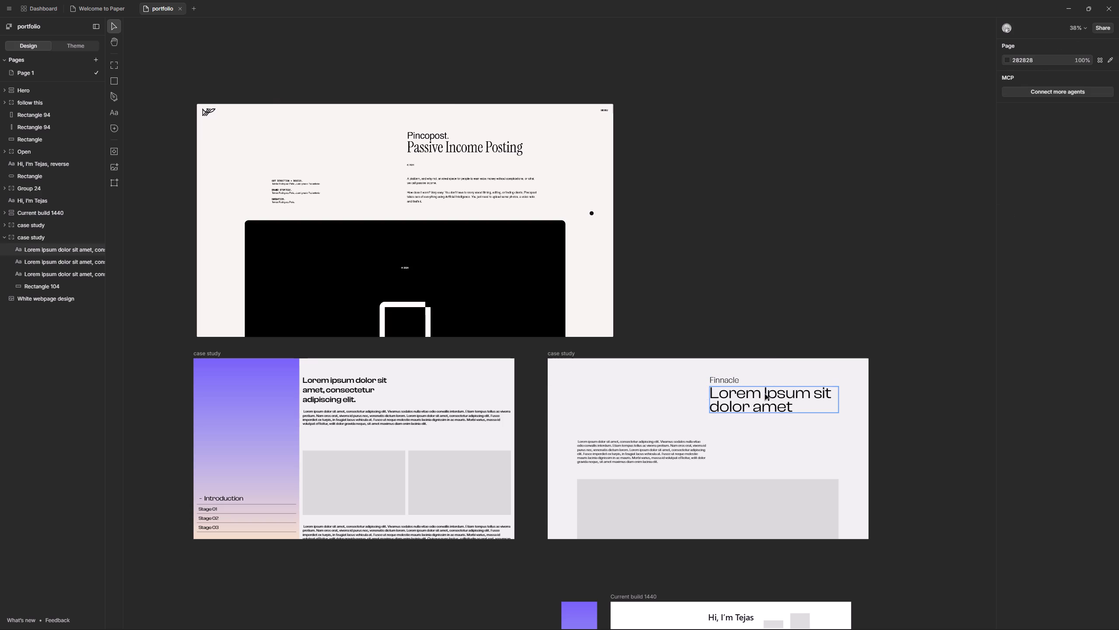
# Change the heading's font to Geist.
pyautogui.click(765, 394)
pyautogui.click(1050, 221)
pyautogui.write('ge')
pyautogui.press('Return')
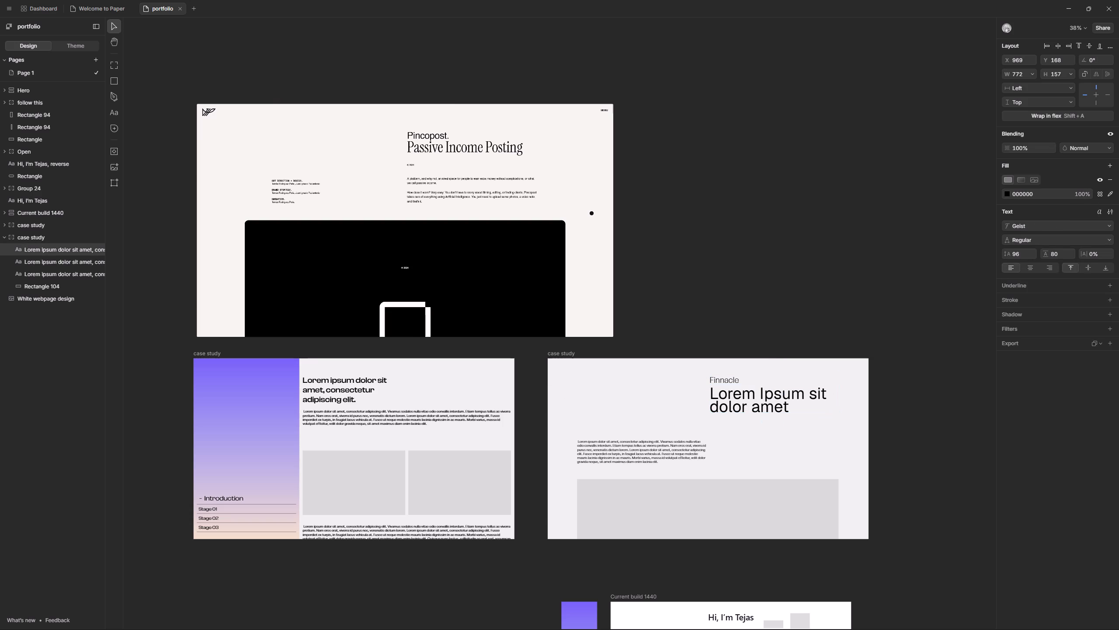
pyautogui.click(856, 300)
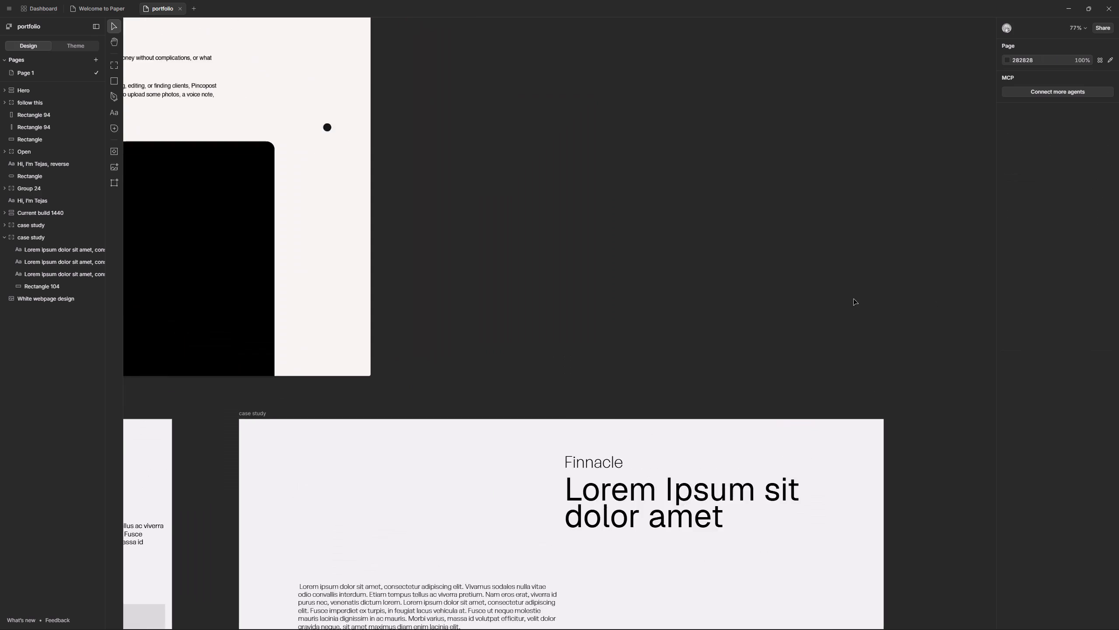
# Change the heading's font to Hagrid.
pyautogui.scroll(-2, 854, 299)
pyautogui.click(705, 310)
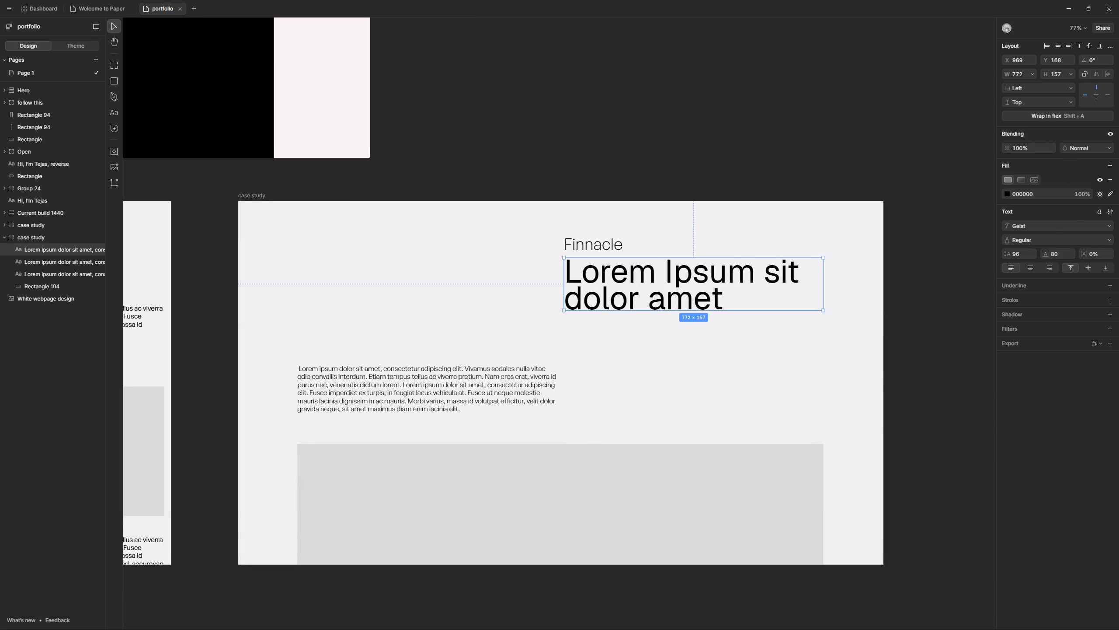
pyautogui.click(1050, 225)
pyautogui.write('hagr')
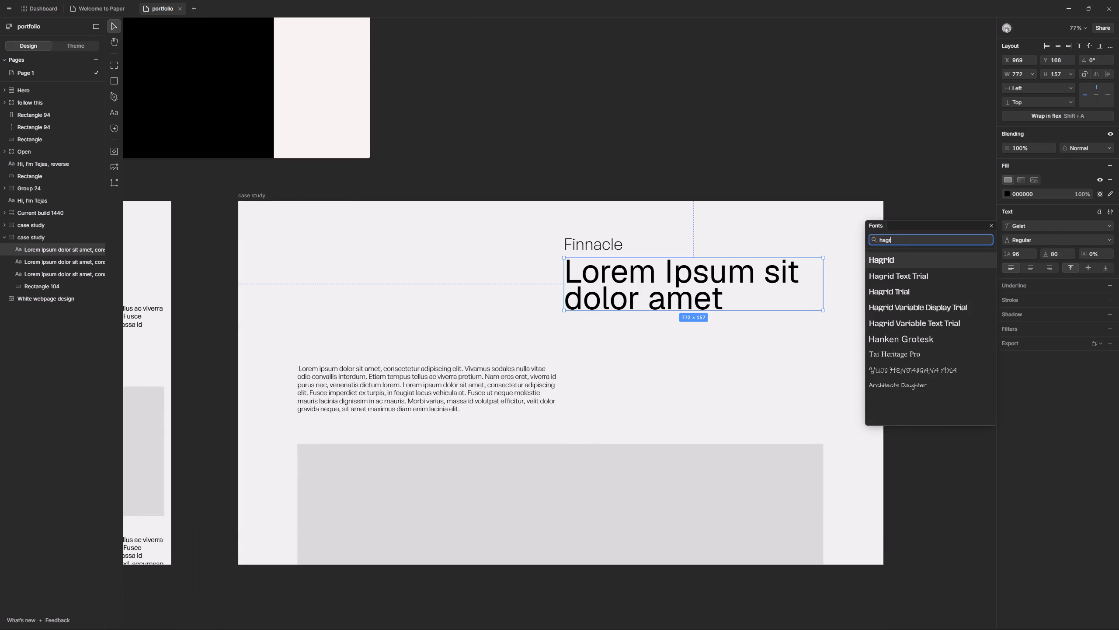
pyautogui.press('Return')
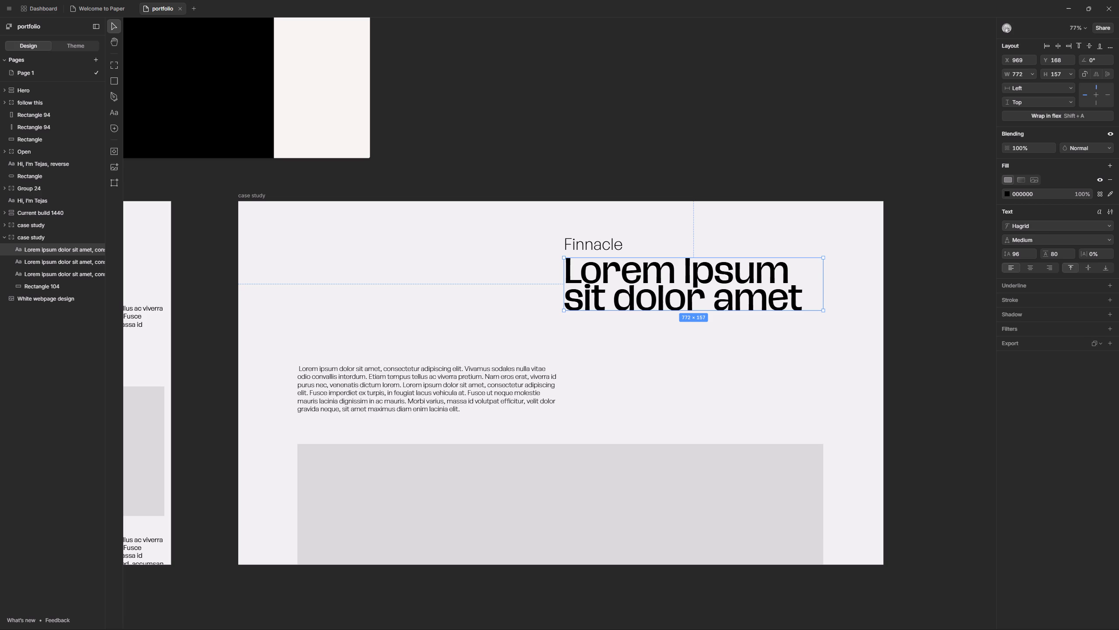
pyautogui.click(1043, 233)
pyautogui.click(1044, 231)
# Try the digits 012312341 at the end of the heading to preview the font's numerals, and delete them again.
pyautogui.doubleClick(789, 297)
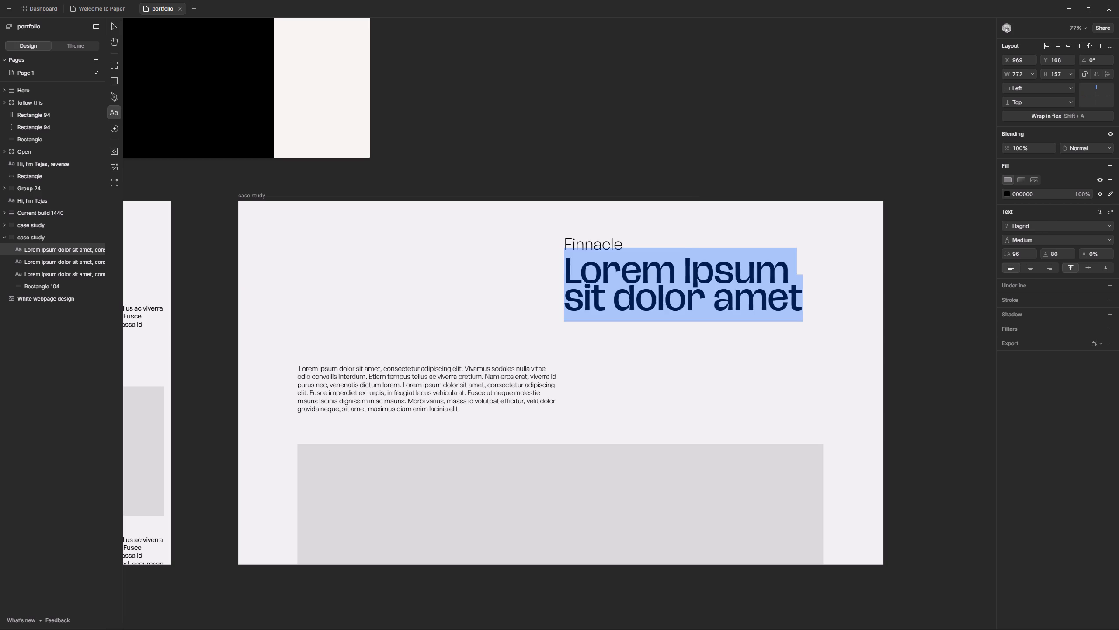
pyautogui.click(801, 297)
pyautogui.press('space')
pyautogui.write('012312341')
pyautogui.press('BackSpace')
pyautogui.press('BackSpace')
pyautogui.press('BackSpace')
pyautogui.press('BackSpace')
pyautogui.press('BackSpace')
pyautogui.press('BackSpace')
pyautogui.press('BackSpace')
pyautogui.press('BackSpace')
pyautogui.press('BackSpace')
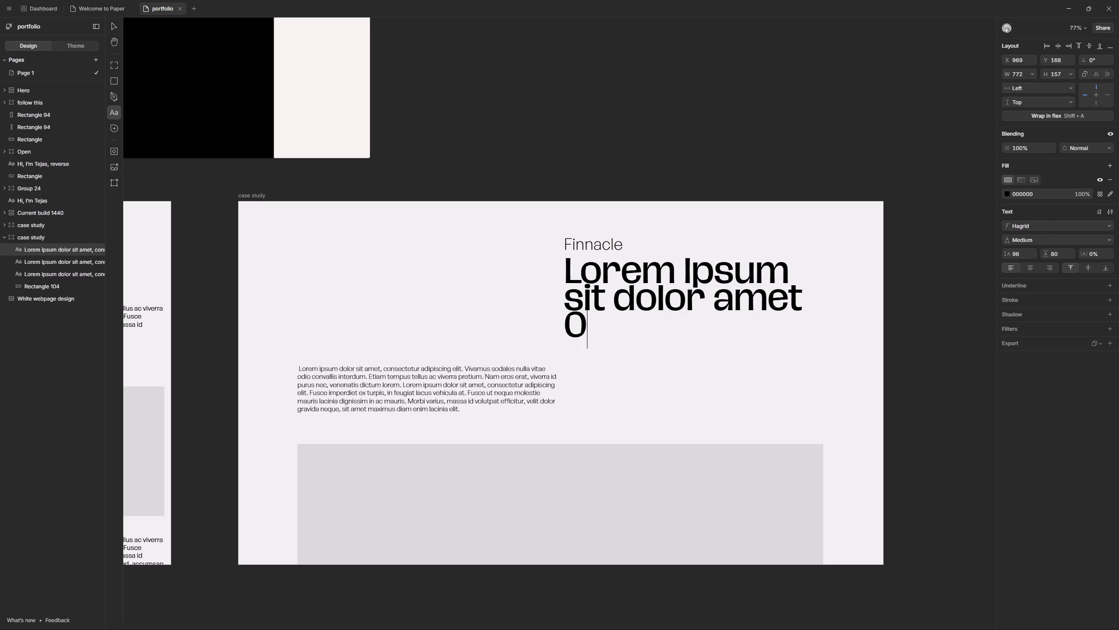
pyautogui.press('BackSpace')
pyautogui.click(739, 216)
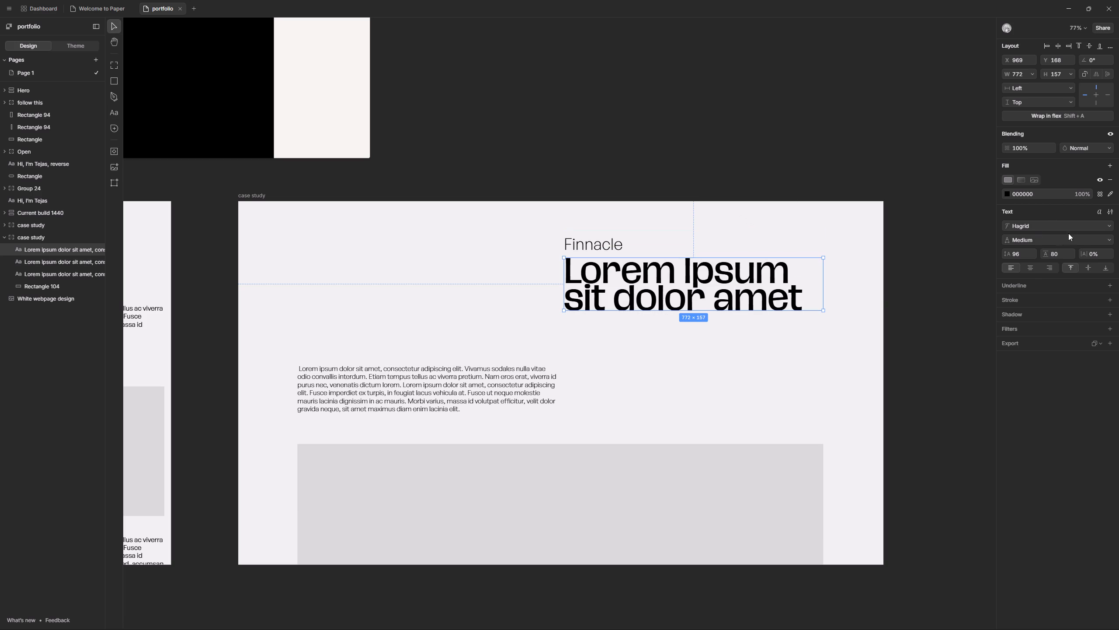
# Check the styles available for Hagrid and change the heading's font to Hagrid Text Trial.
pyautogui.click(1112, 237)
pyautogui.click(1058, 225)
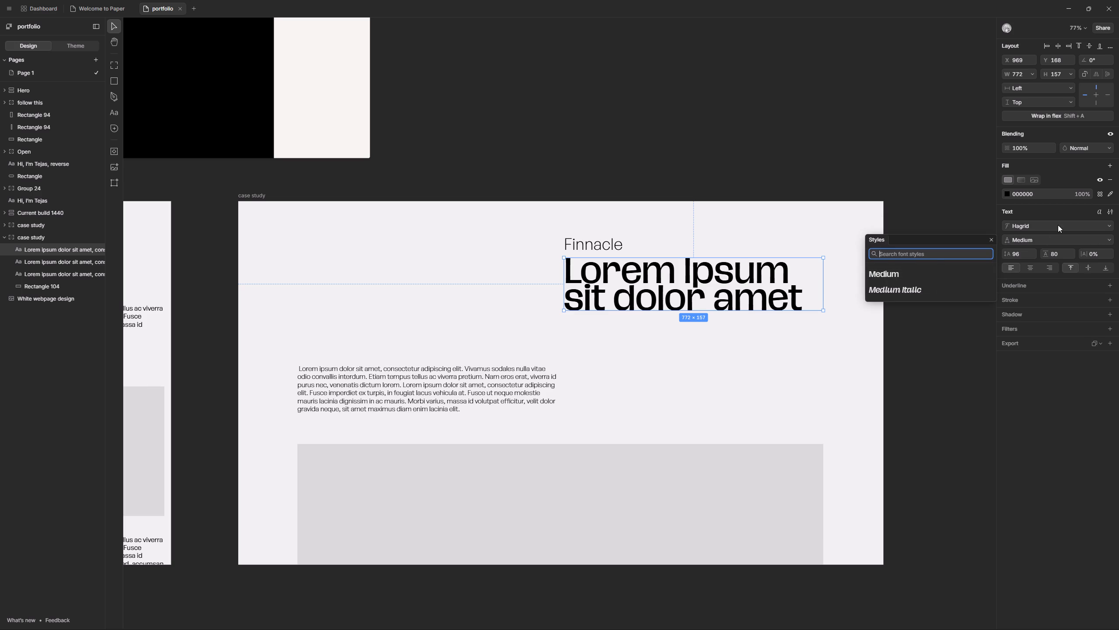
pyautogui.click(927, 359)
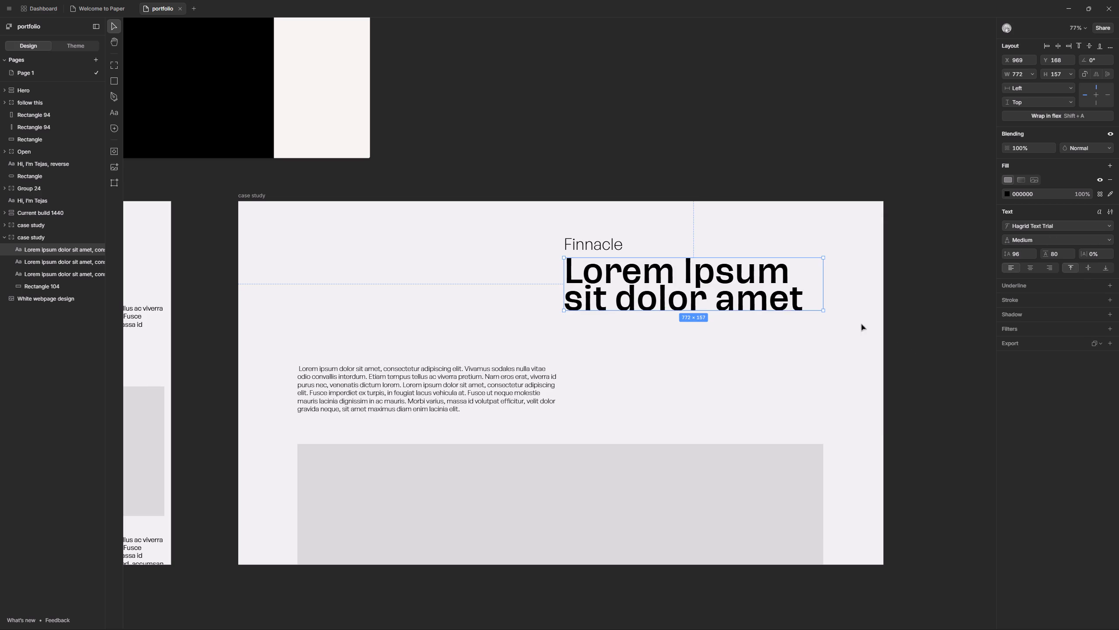
# Change the heading's font to Hagrid Variable Display Trial.
pyautogui.click(1077, 227)
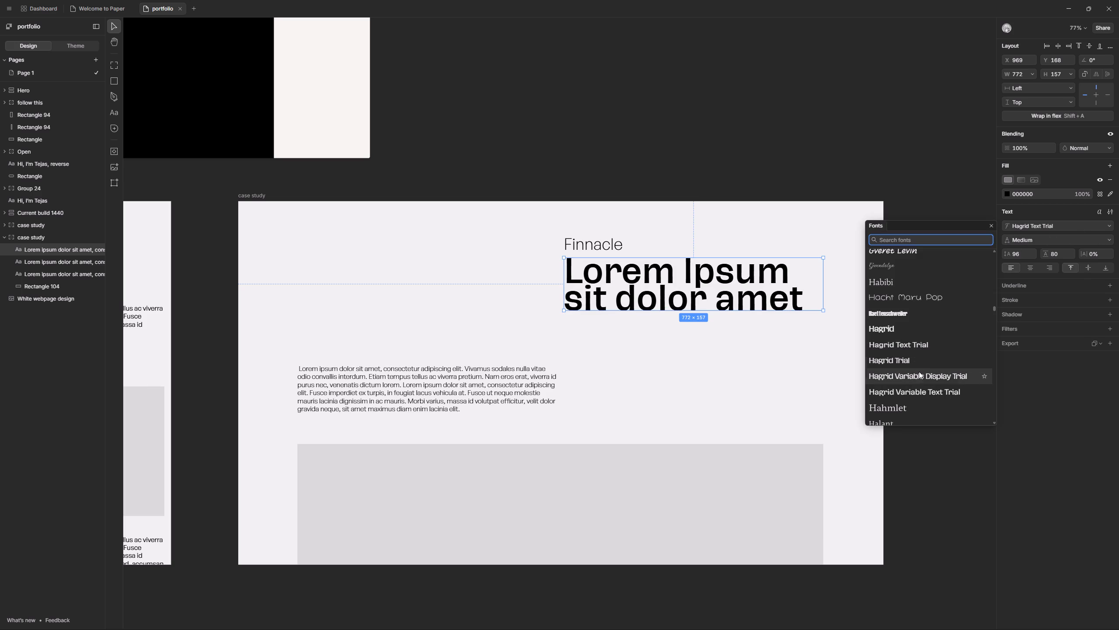
pyautogui.click(918, 381)
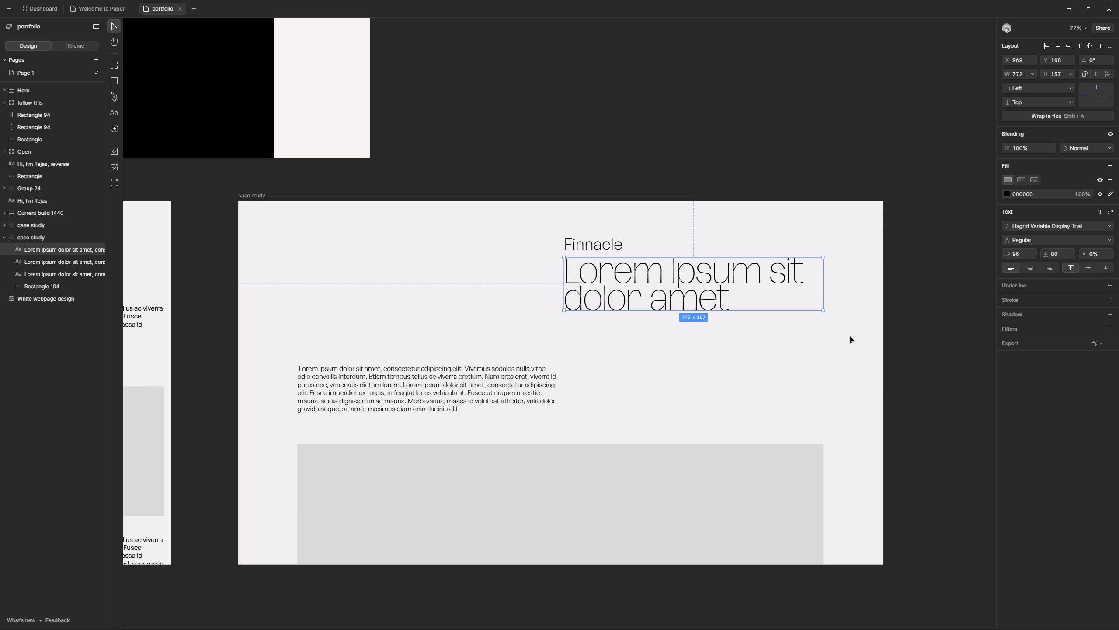
pyautogui.tripleClick(1043, 245)
pyautogui.doubleClick(955, 211)
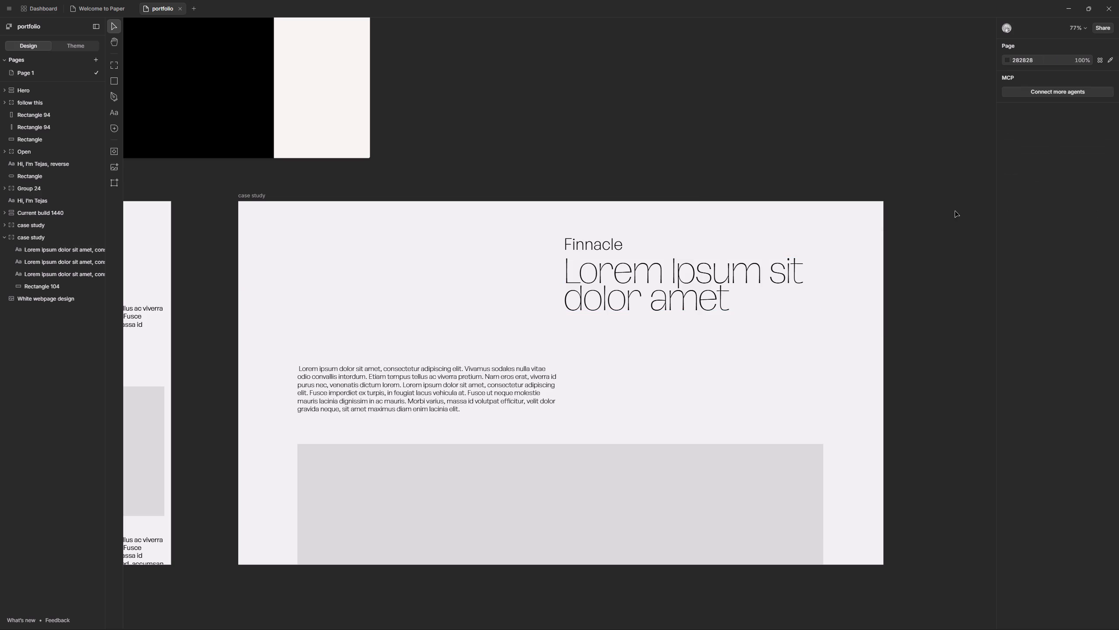
# Set the heading's variable font weight to about 604.
pyautogui.click(716, 277)
pyautogui.click(1100, 239)
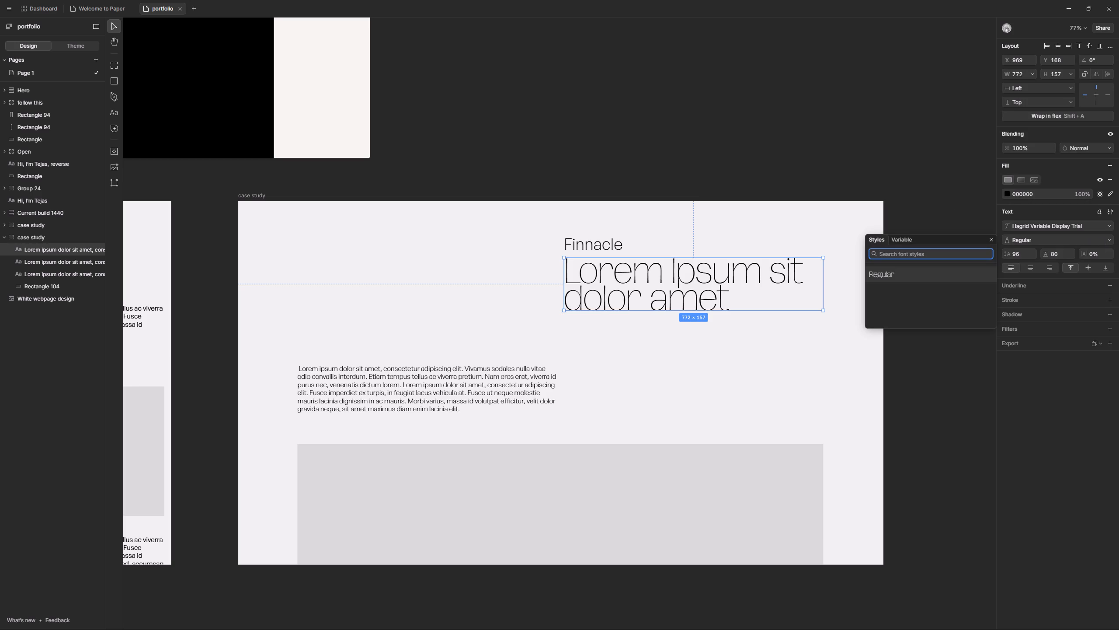
pyautogui.click(902, 241)
pyautogui.click(873, 317)
pyautogui.moveTo(875, 317); pyautogui.dragTo(926, 321)
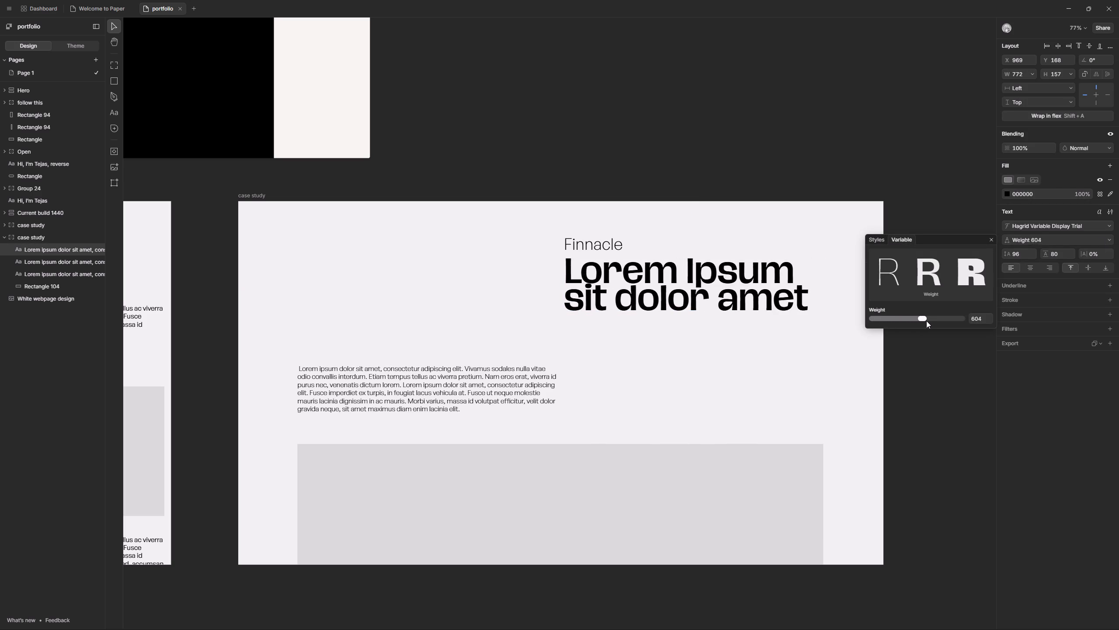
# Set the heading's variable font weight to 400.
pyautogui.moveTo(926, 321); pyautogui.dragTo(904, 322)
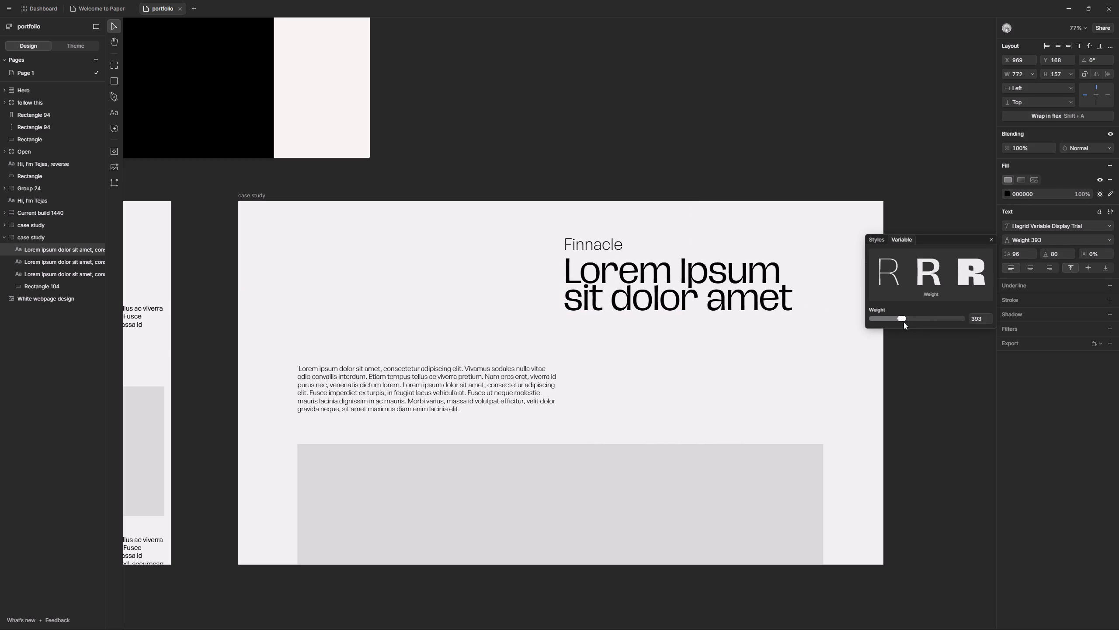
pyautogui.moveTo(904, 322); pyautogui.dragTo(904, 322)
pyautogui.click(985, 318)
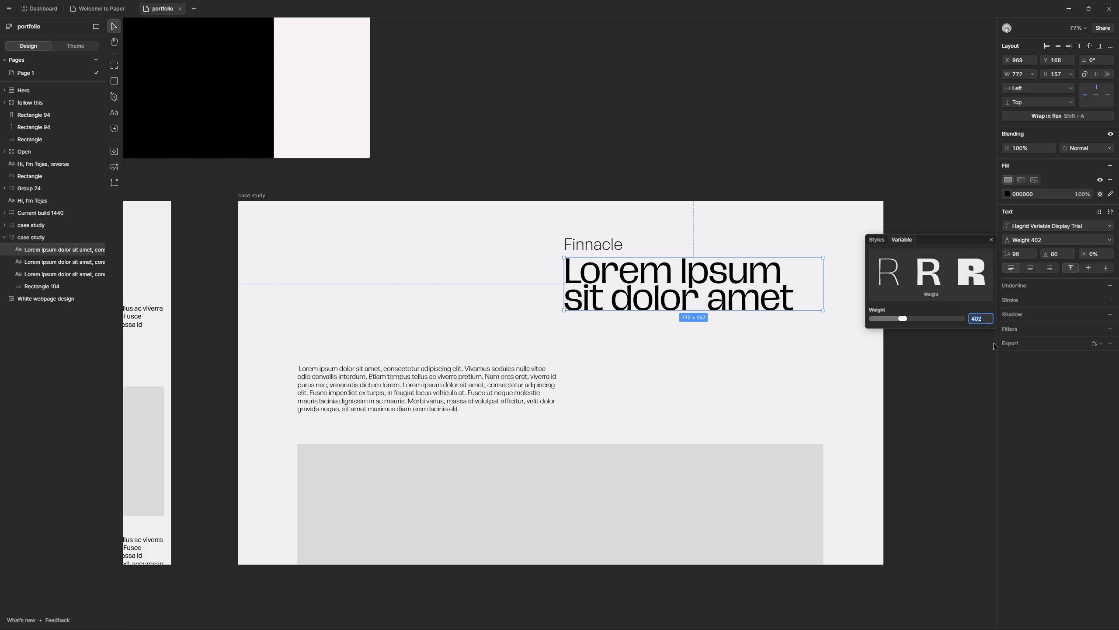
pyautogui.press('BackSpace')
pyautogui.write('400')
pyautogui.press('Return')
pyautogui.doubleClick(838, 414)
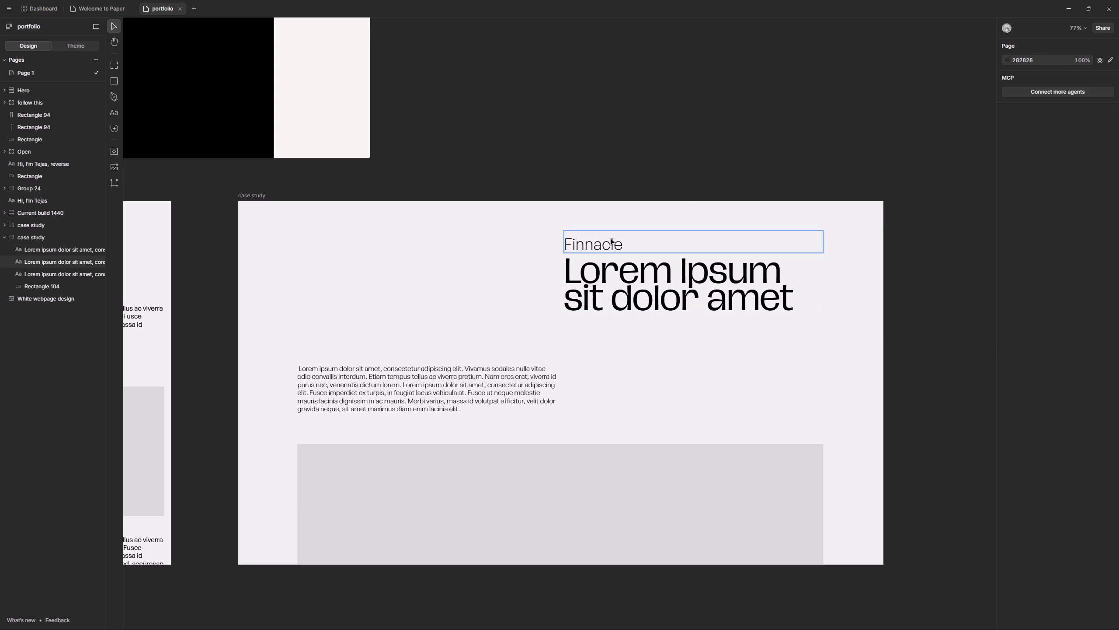
# Change the font of the Lorem Ipsum heading in the Finnacle case study to Clash Display Regular.
pyautogui.hscroll(1, 769, 364)
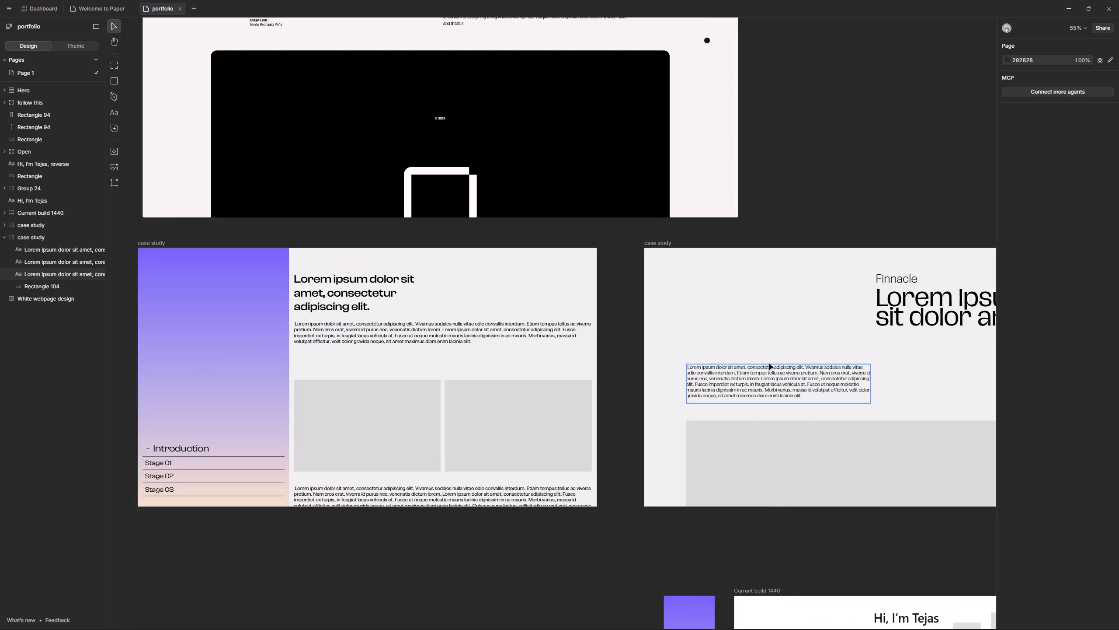
pyautogui.hscroll(-2, 769, 364)
pyautogui.click(766, 293)
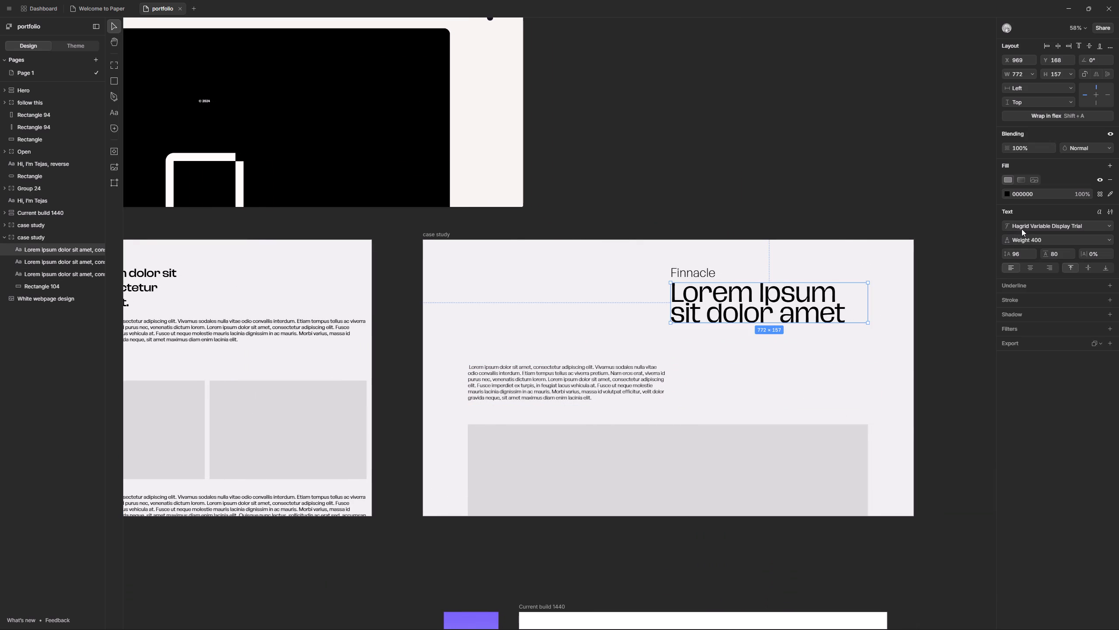
pyautogui.click(1022, 229)
pyautogui.write('clas')
pyautogui.click(963, 257)
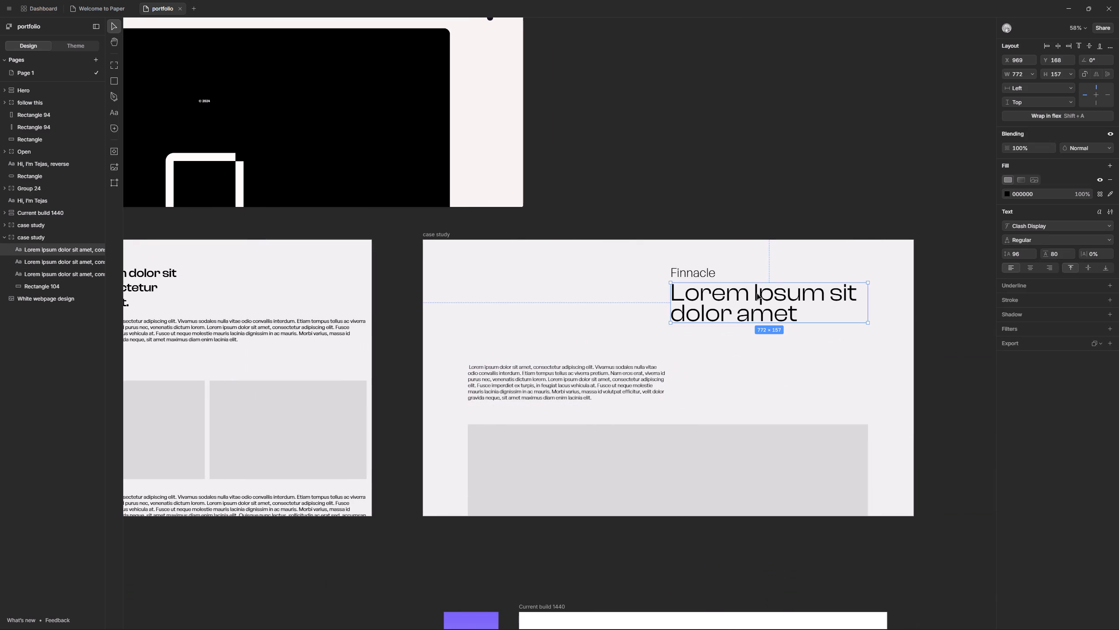
pyautogui.click(889, 224)
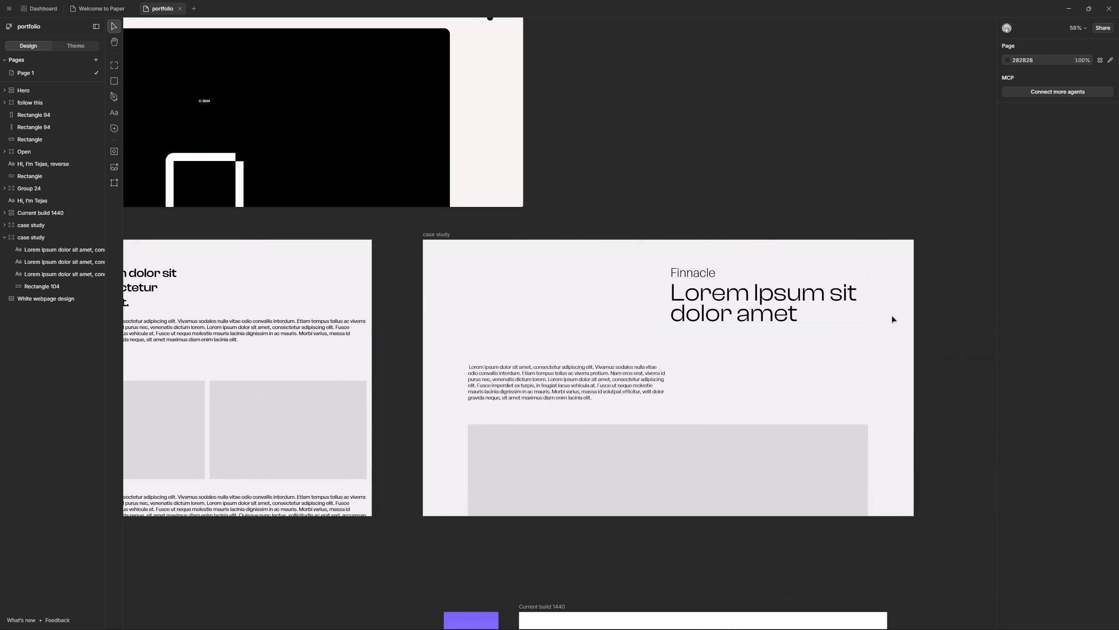
# Change the body paragraph's General Sans style to Regular.
pyautogui.click(565, 374)
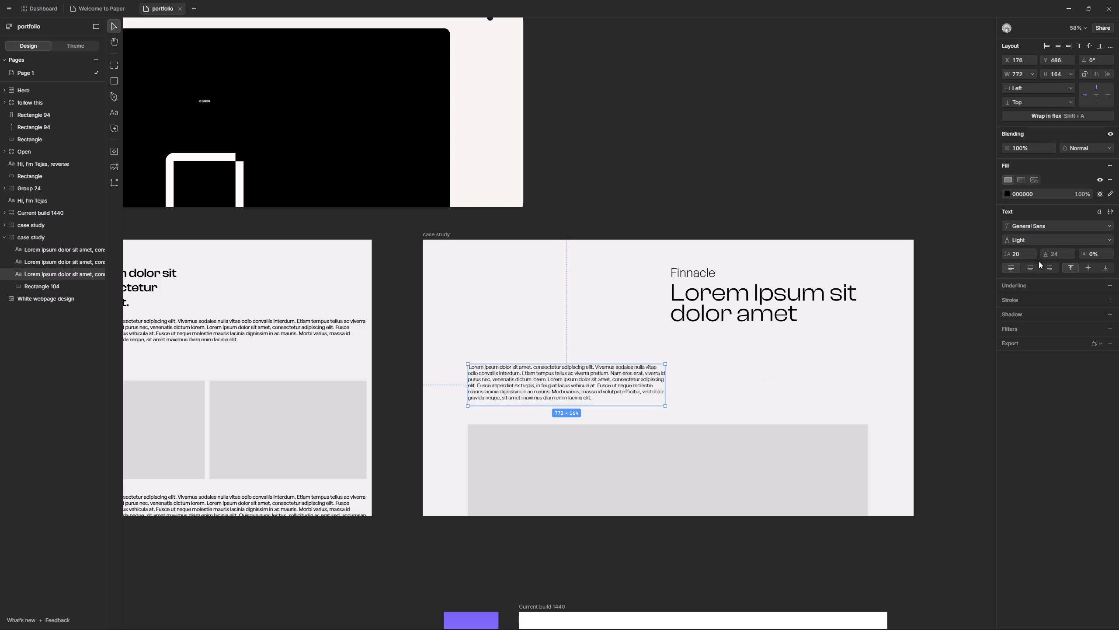
pyautogui.click(1067, 243)
pyautogui.click(907, 305)
pyautogui.click(839, 349)
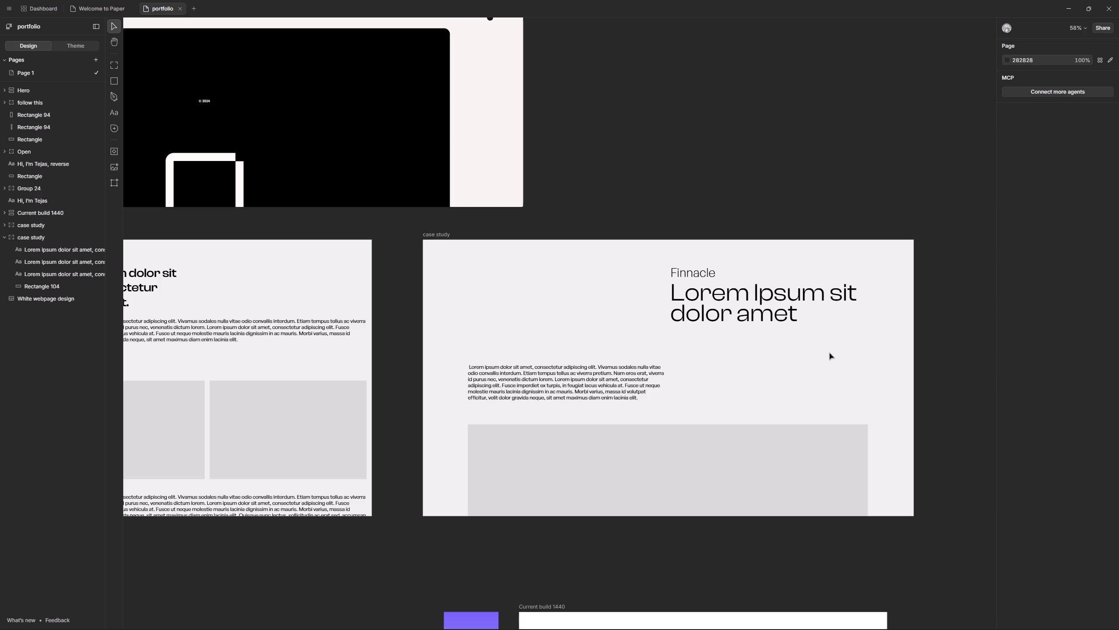
# Compare the Pincopost reference page's heading and text arrangement with the case study frames.
pyautogui.scroll(2, 830, 353)
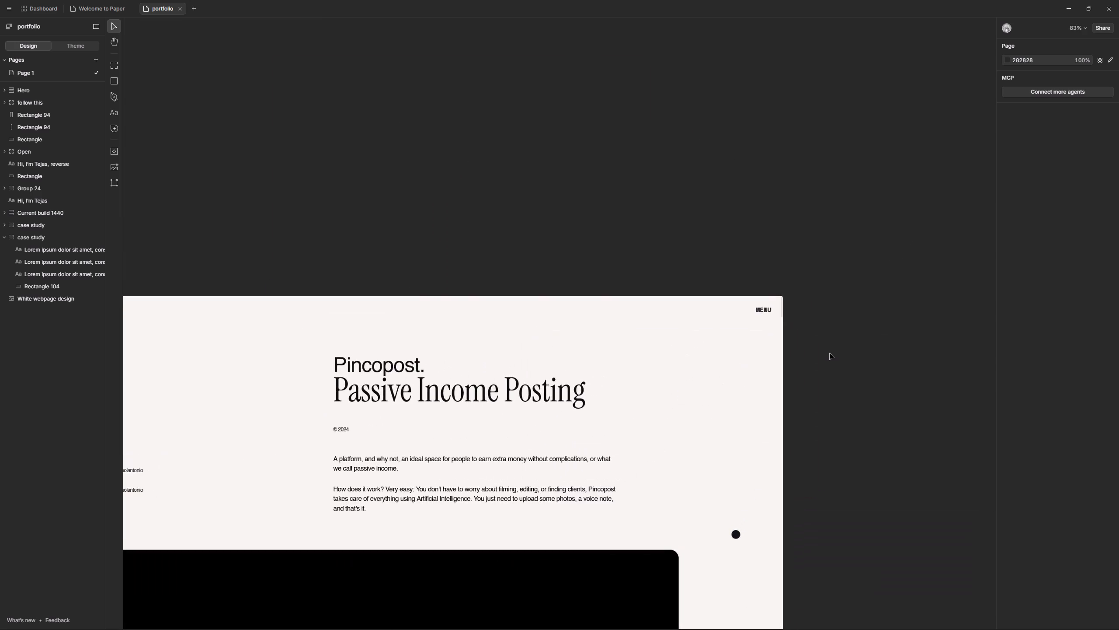
pyautogui.hscroll(5, 830, 353)
pyautogui.scroll(-1, 830, 353)
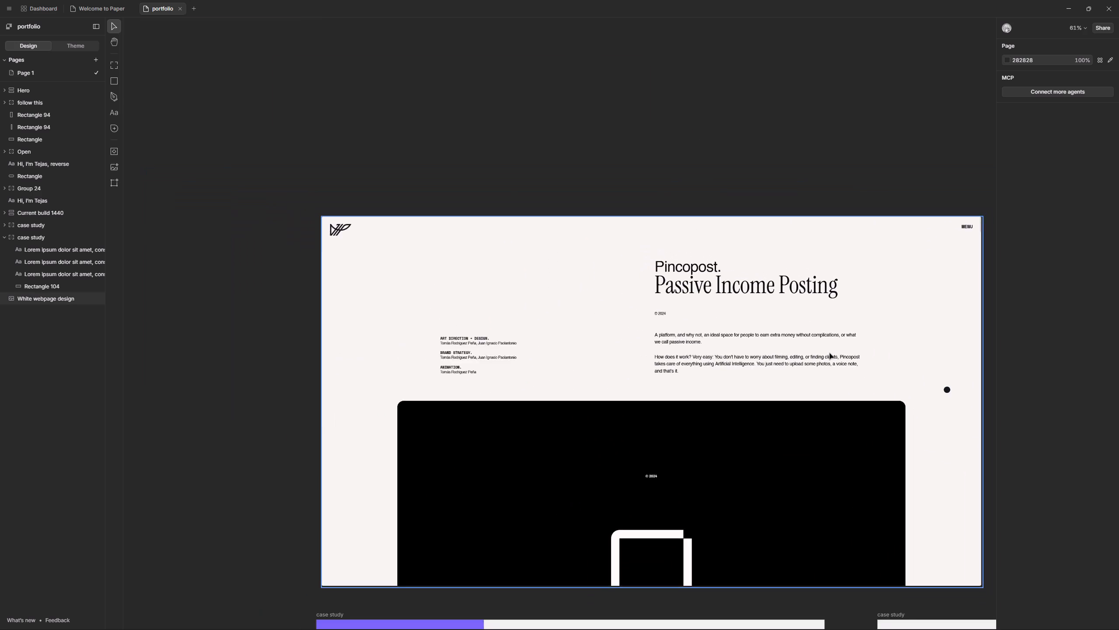
pyautogui.hscroll(-7, 830, 353)
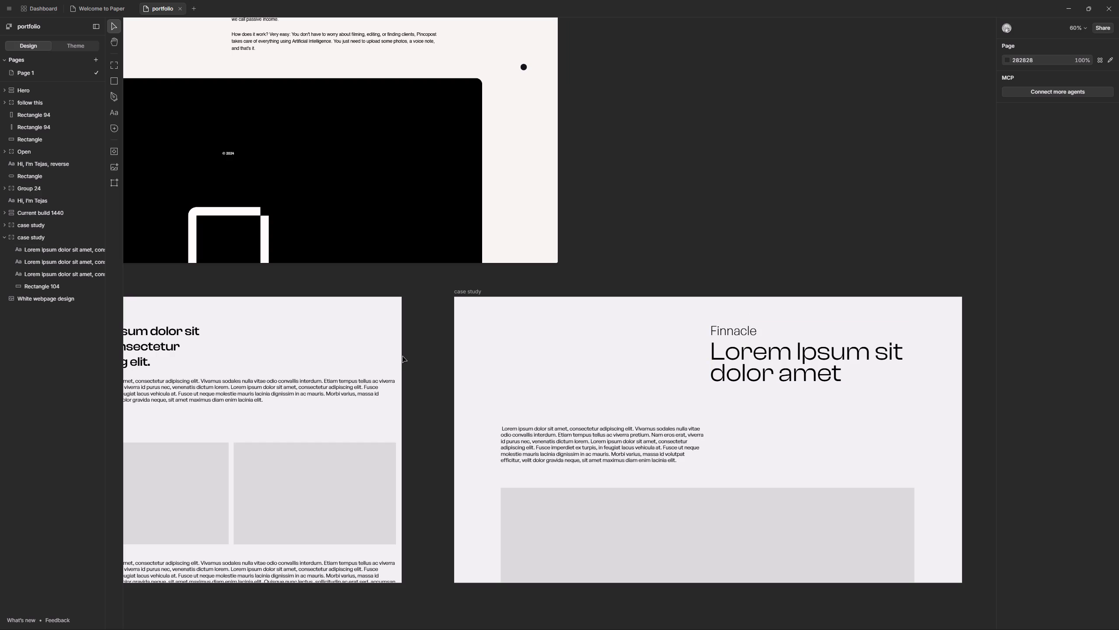
pyautogui.hscroll(2, 403, 356)
pyautogui.hscroll(-5, 403, 356)
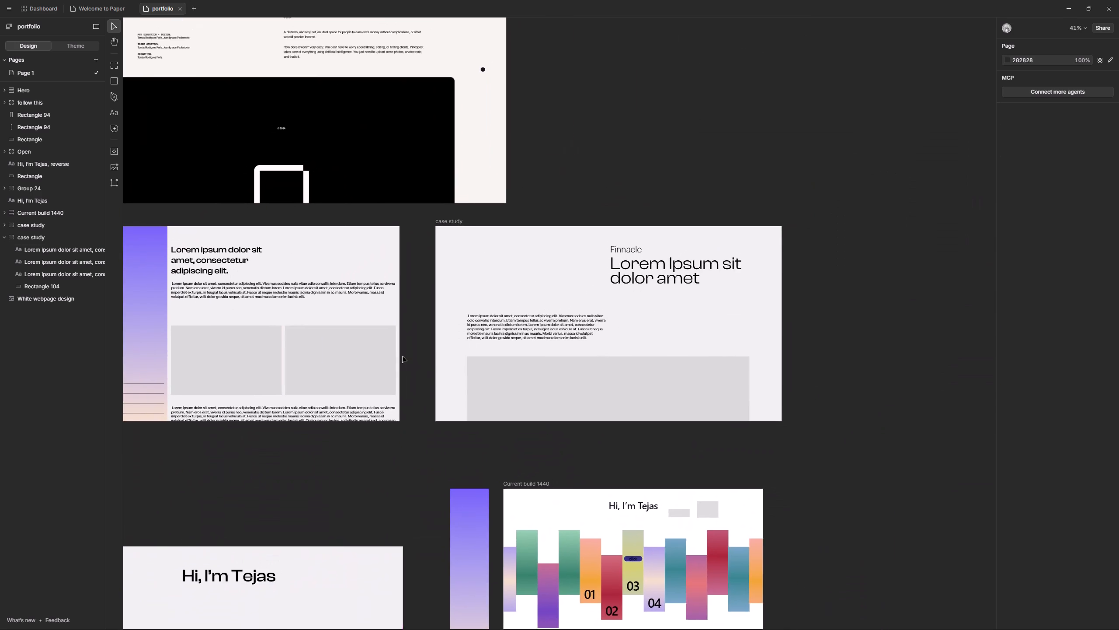
pyautogui.hscroll(-3, 403, 356)
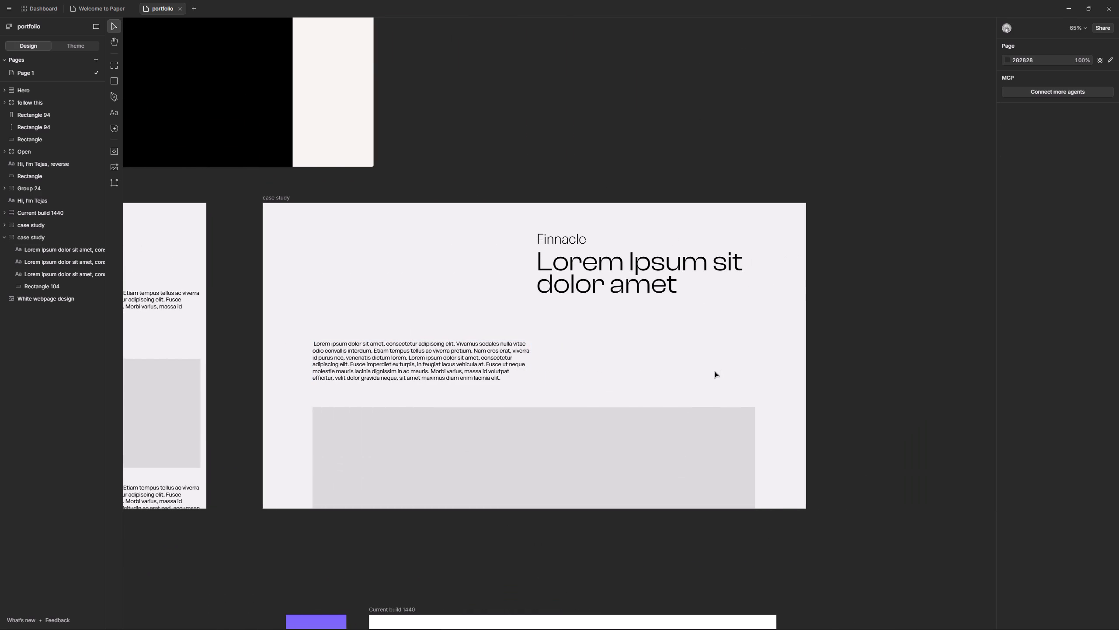
pyautogui.scroll(3, 714, 371)
pyautogui.hscroll(1, 714, 371)
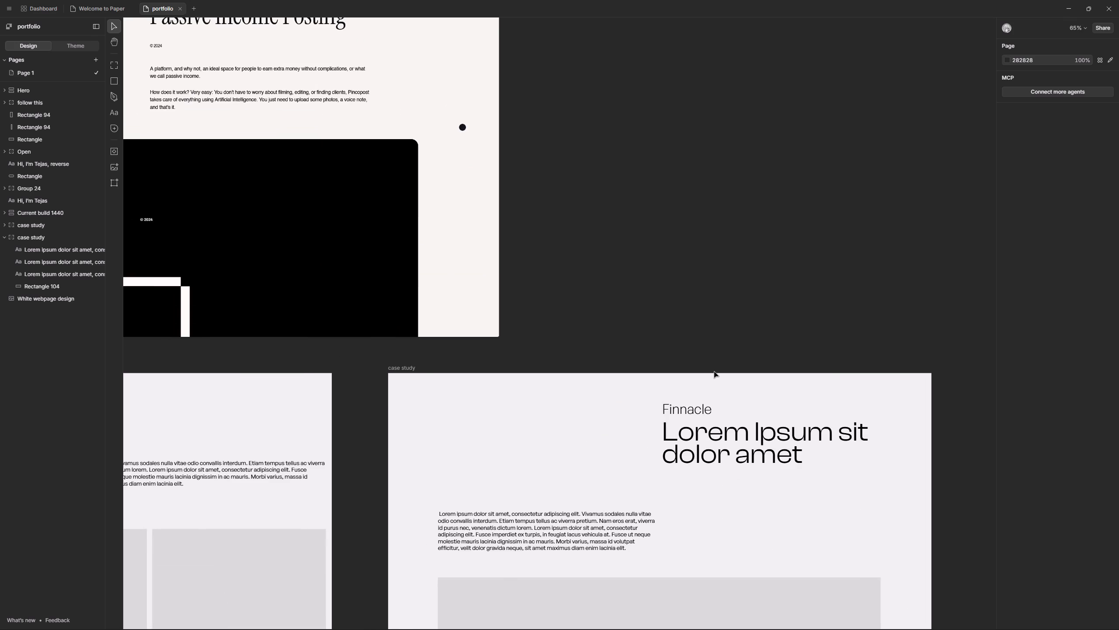
pyautogui.hscroll(2, 714, 371)
pyautogui.hscroll(-2, 714, 371)
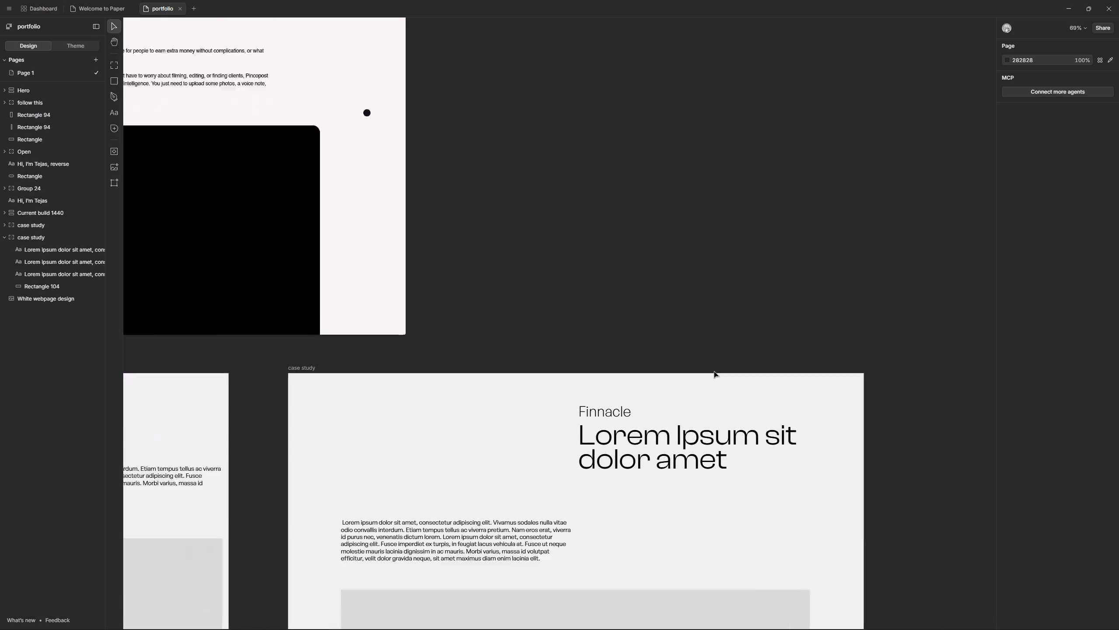
pyautogui.scroll(-1, 714, 371)
# Replace the heading's placeholder text with "A modern investment platform.".
pyautogui.tripleClick(672, 359)
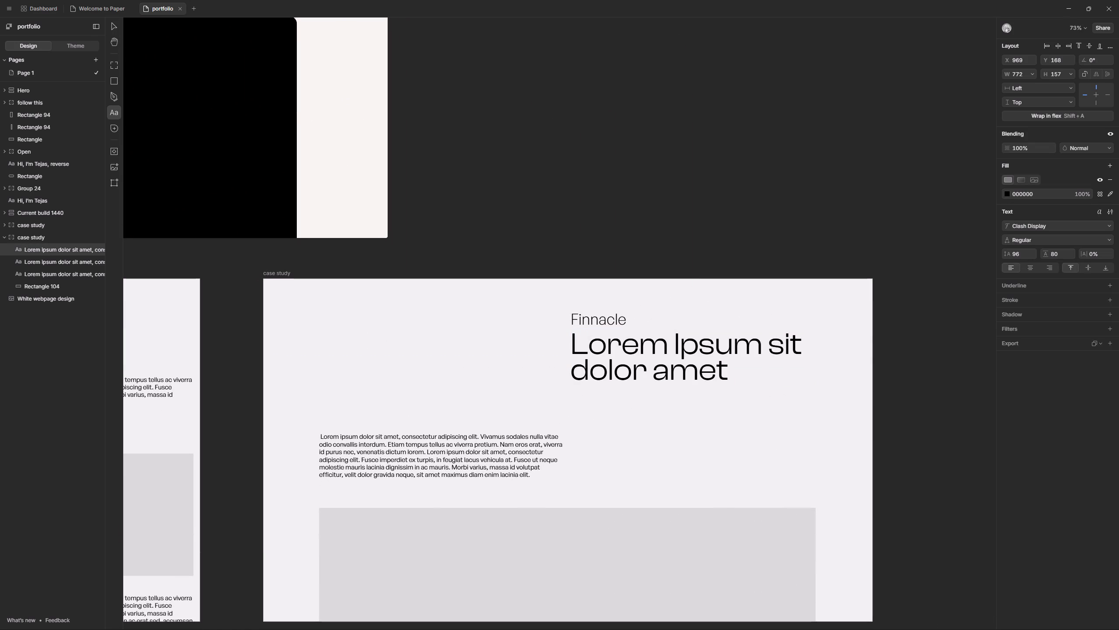
pyautogui.hotkey('ctrl', 'a')
pyautogui.press('BackSpace')
pyautogui.write('A modern investment platform')
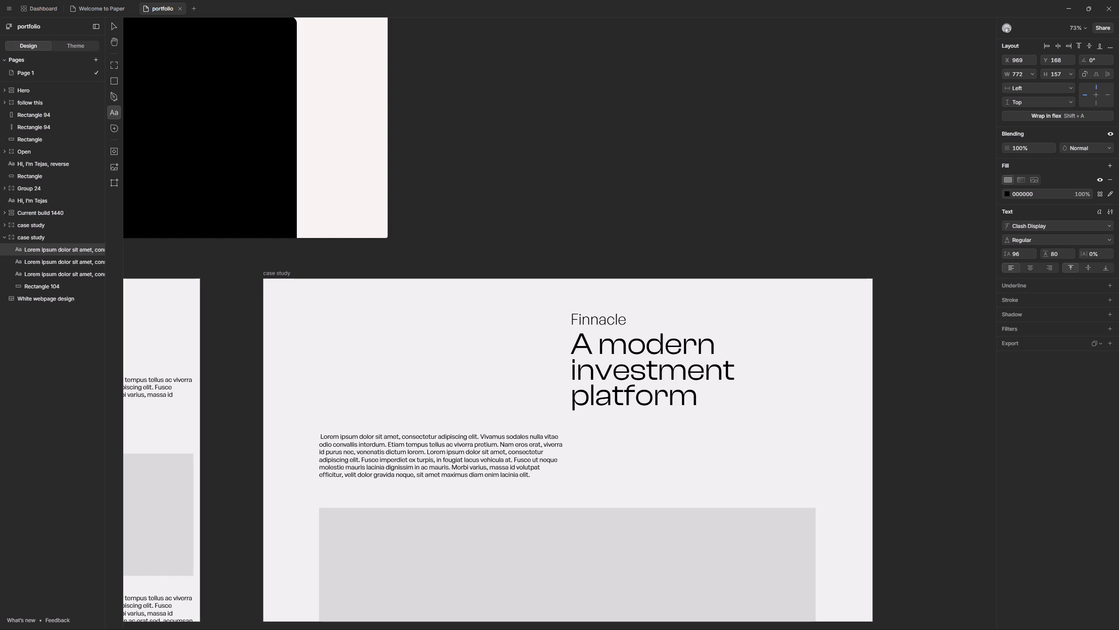
pyautogui.press('.')
pyautogui.doubleClick(667, 229)
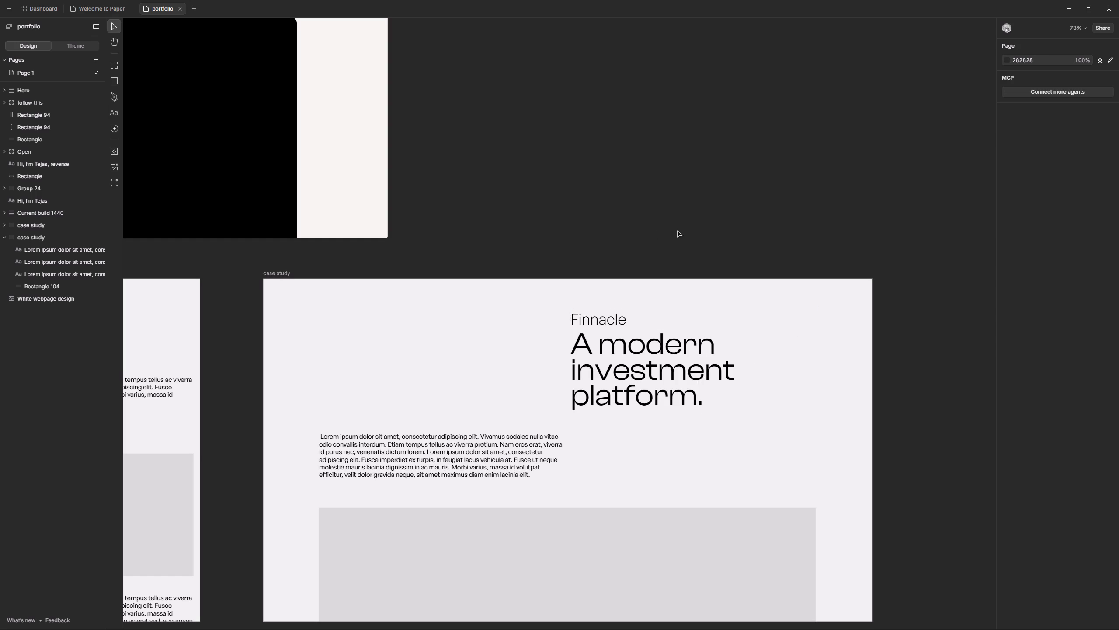
# Extend the heading's text box downwards to a height of 247 so that it holds all three lines.
pyautogui.click(697, 368)
pyautogui.moveTo(703, 381); pyautogui.dragTo(699, 410)
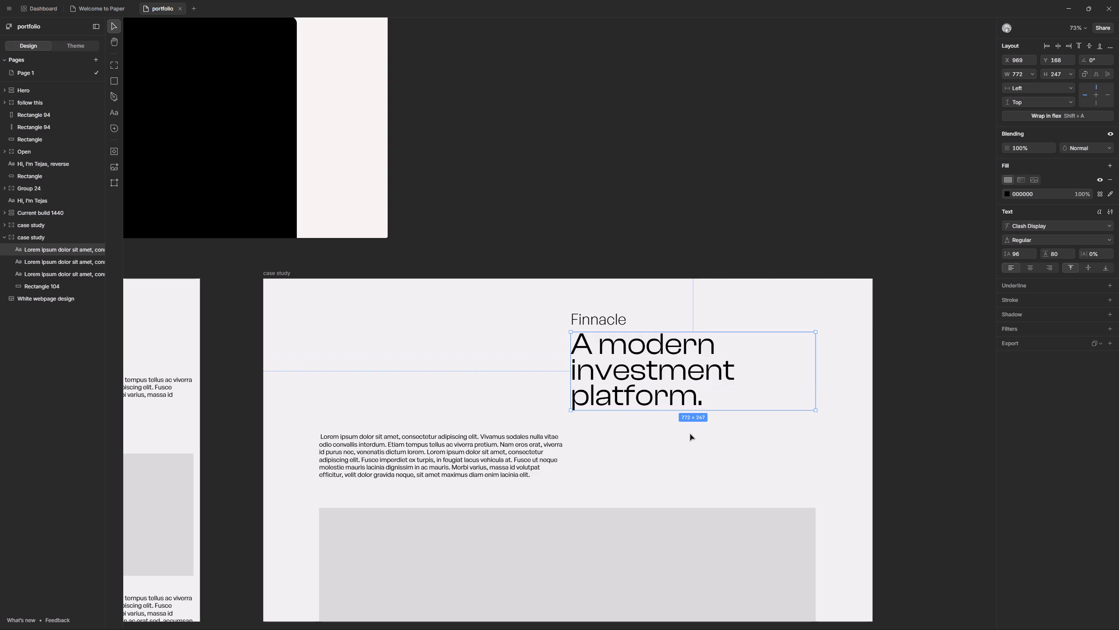
# Show the layout guides and set the Finnacle label's font size to 32.
pyautogui.hotkey('shift', 'g')
pyautogui.click(678, 442)
pyautogui.click(606, 318)
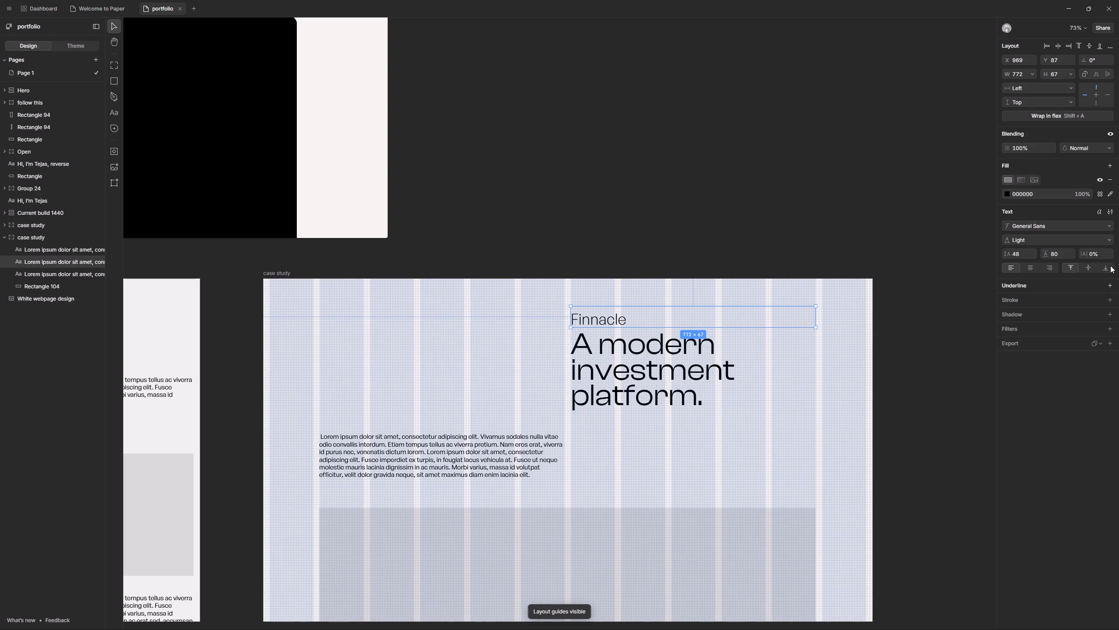
pyautogui.click(1032, 258)
pyautogui.press('BackSpace')
pyautogui.write('32')
pyautogui.press('Return')
pyautogui.click(698, 222)
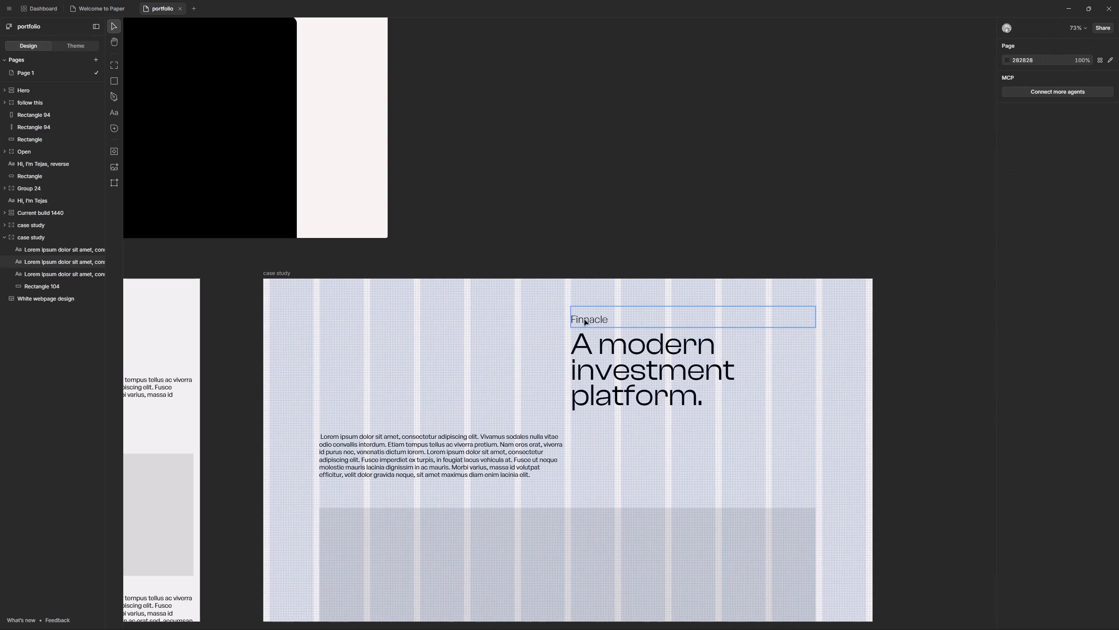
pyautogui.doubleClick(587, 317)
pyautogui.doubleClick(619, 288)
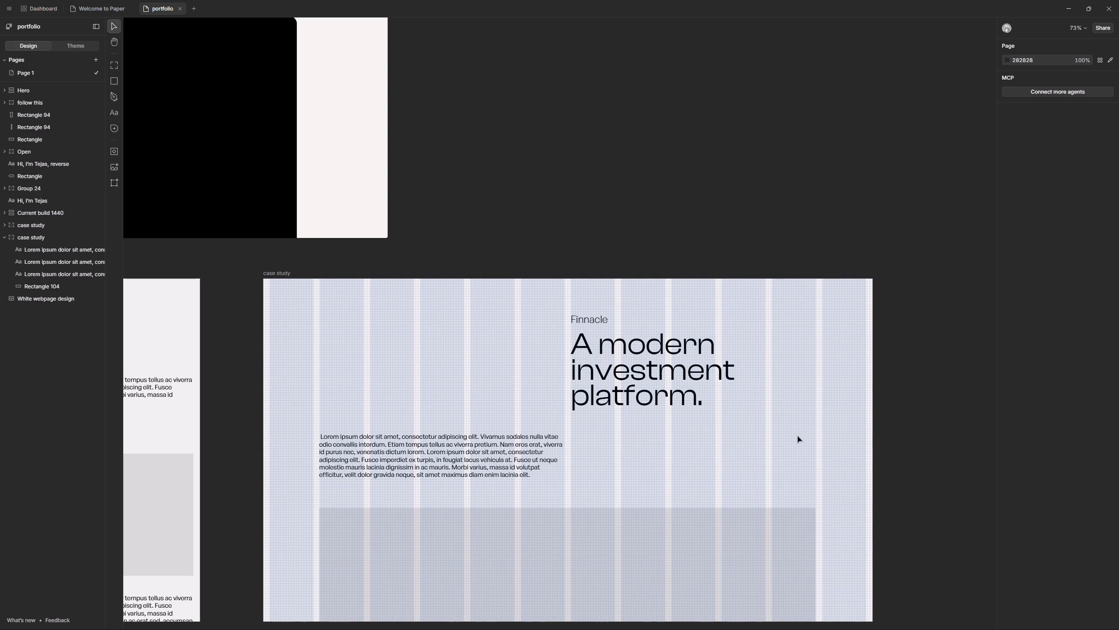
# Move the body paragraph below the heading, aligned with its left edge at X 969 and Y 533.
pyautogui.moveTo(401, 454); pyautogui.dragTo(652, 469)
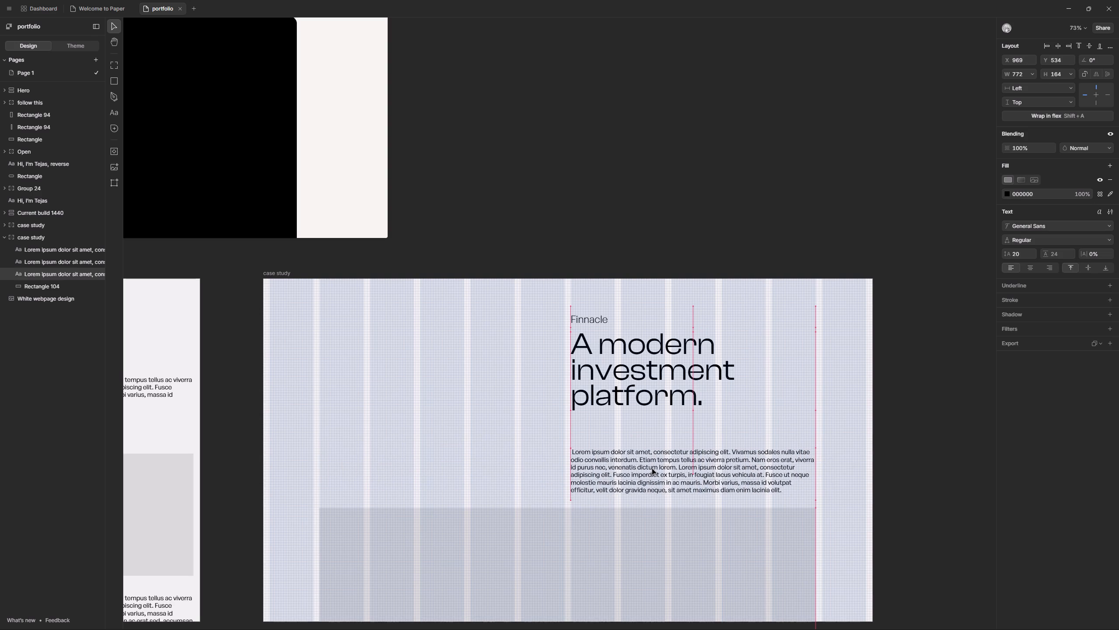
pyautogui.moveTo(652, 469); pyautogui.dragTo(652, 469)
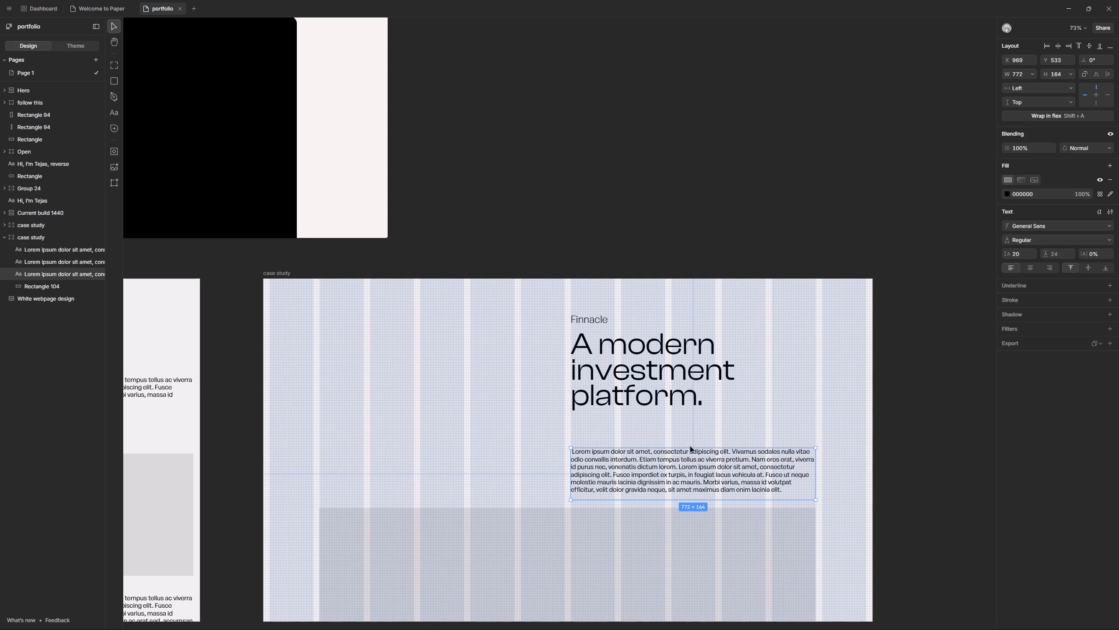
pyautogui.click(803, 348)
# Hide the layout guides.
pyautogui.hotkey('shift', 'g')
pyautogui.doubleClick(881, 354)
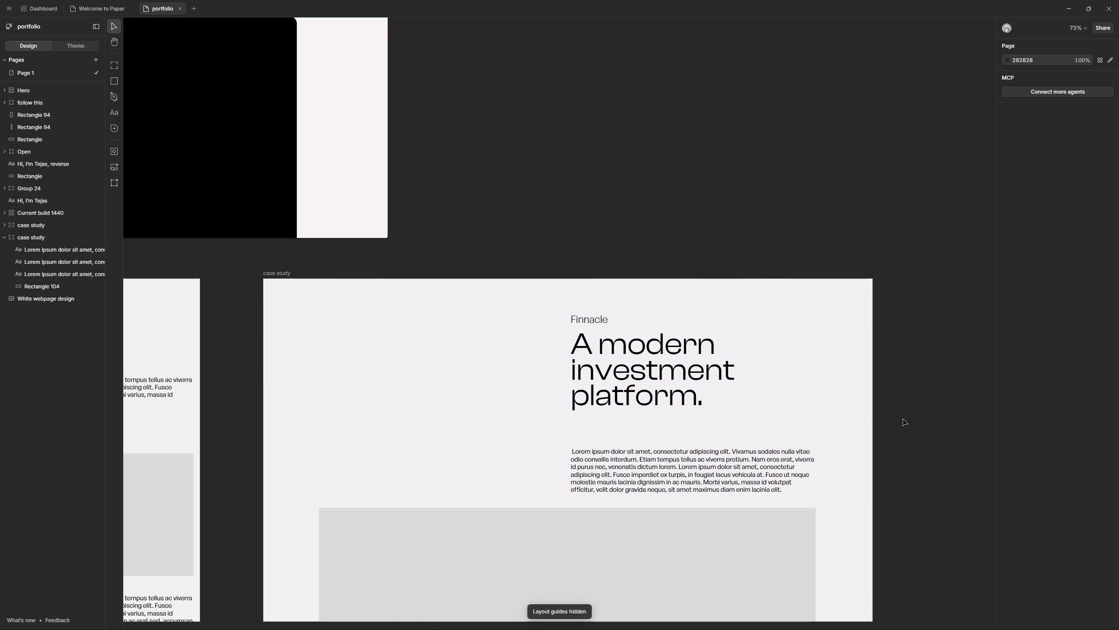
# Reduce the Finnacle label's text box to a height of 60, bringing its top edge down to Y 94.
pyautogui.click(577, 311)
pyautogui.doubleClick(605, 307)
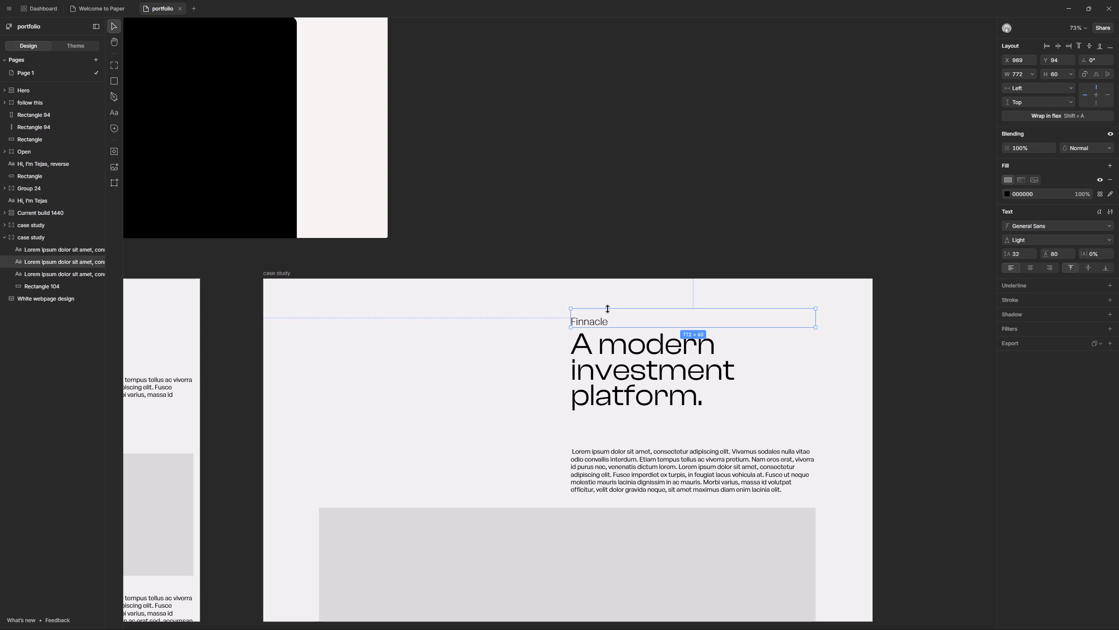
pyautogui.click(746, 282)
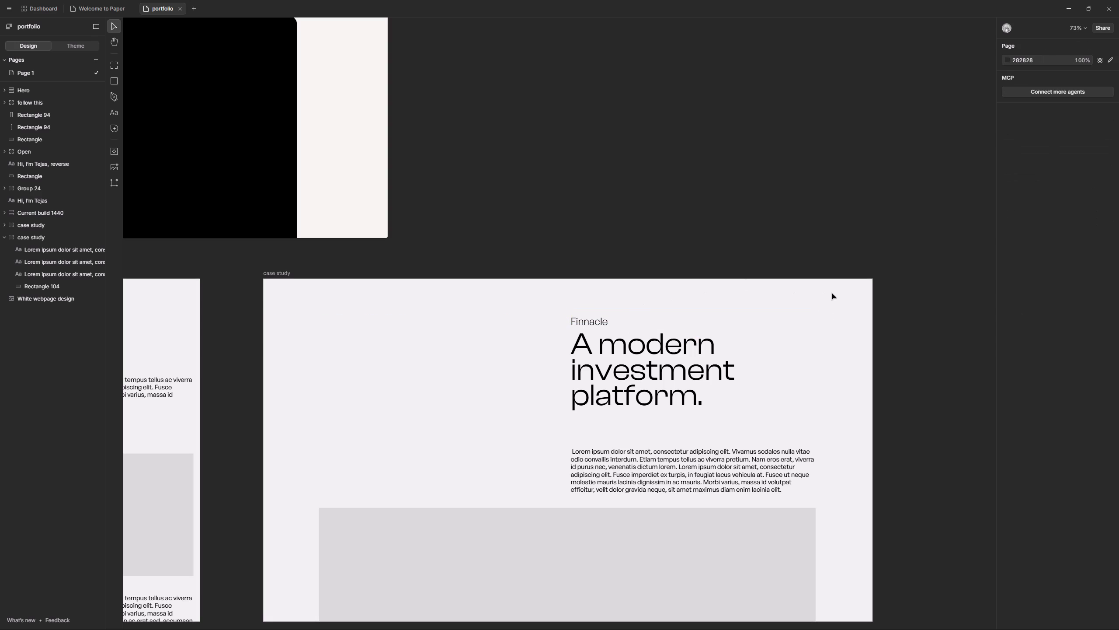
# Move the body paragraph up to Y 512, closer to the heading.
pyautogui.scroll(-2, 827, 341)
pyautogui.scroll(1, 852, 349)
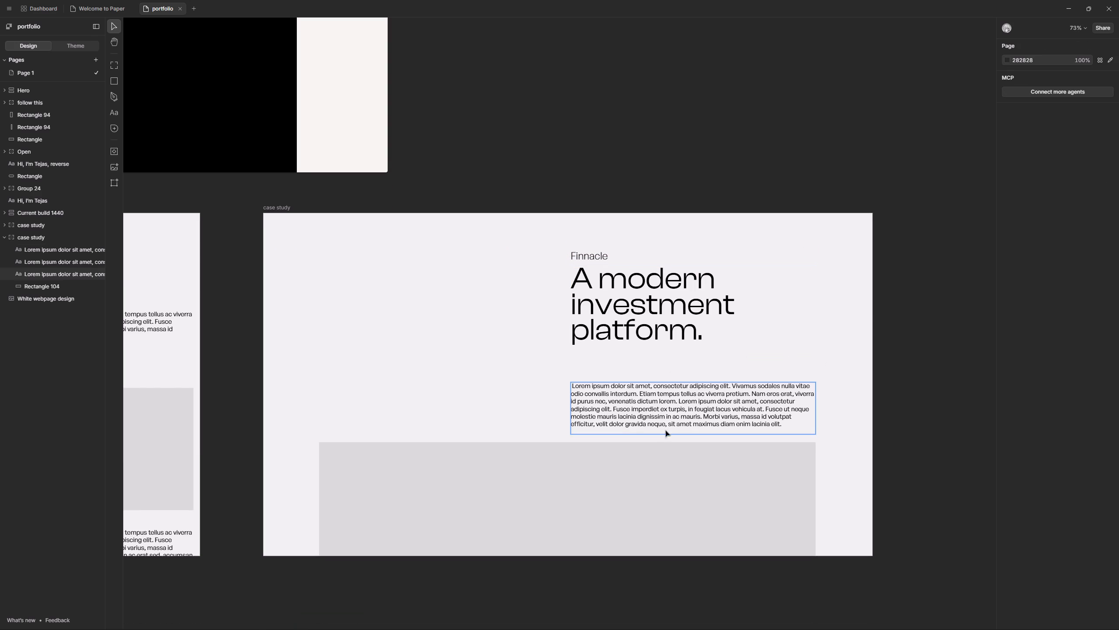
pyautogui.moveTo(633, 406); pyautogui.dragTo(633, 400)
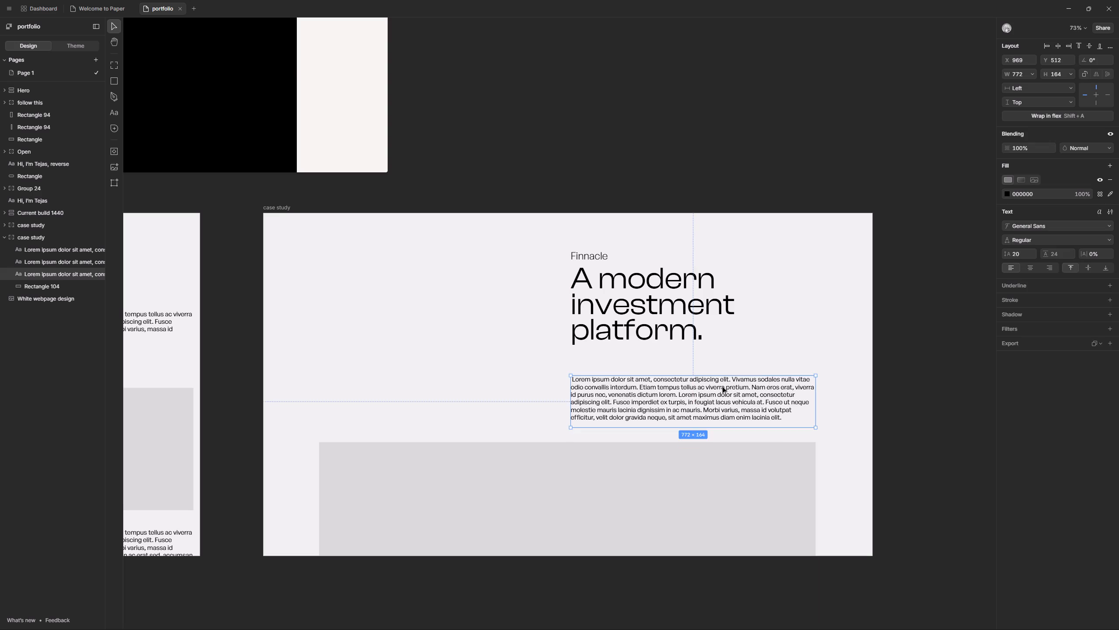
pyautogui.click(828, 360)
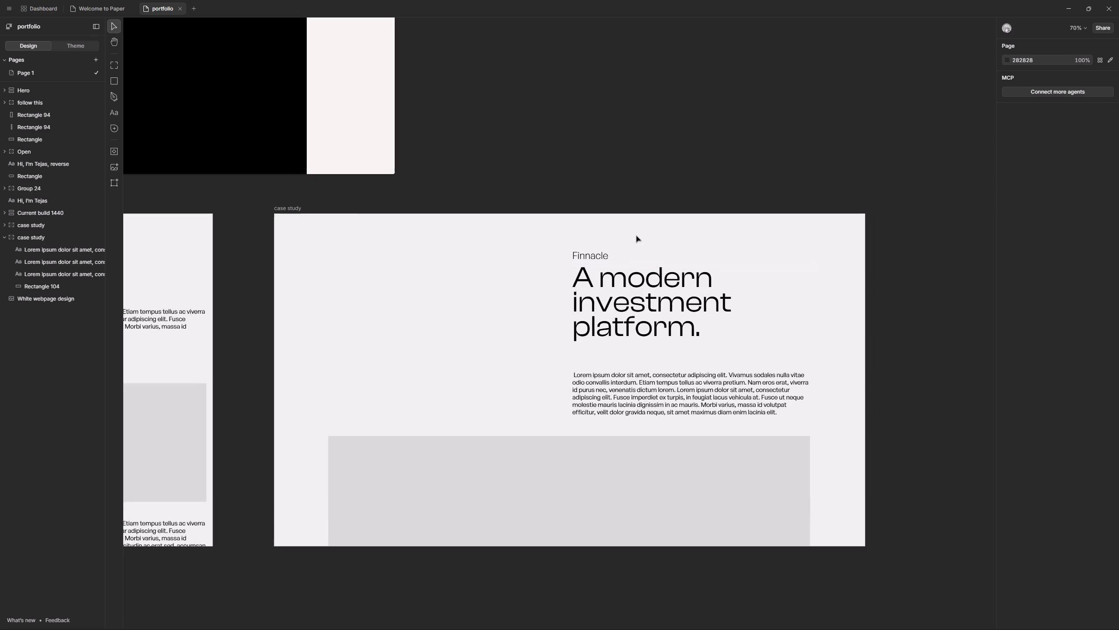
# Move the large grey rectangle out of the case study frame onto the empty canvas beside it, at about X 5659, Y -3800.
pyautogui.scroll(-1, 636, 236)
pyautogui.scroll(2, 636, 236)
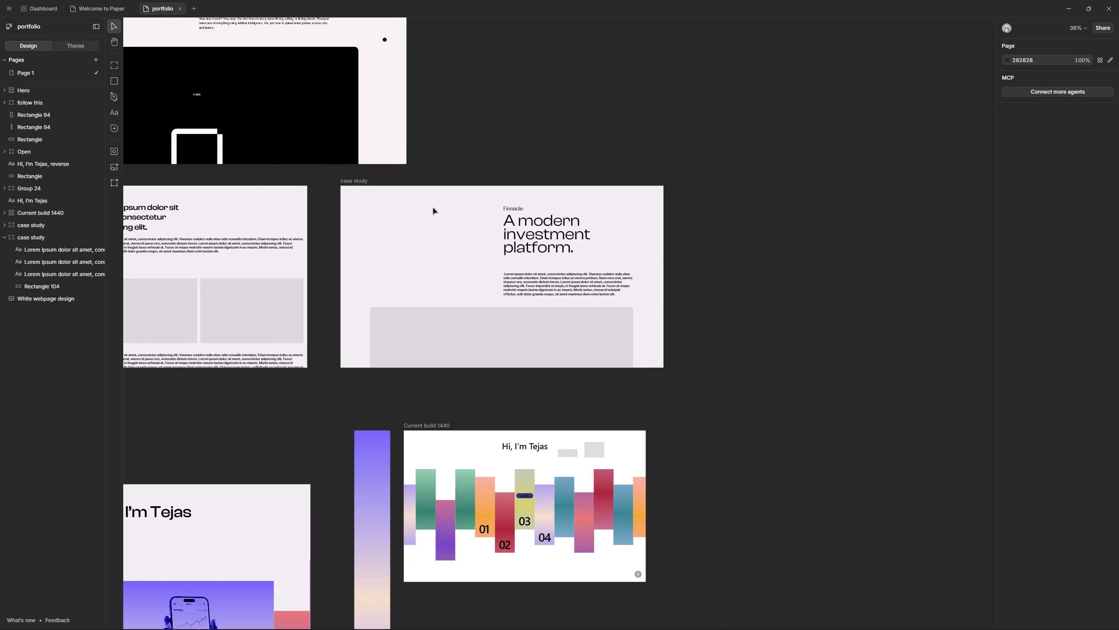
pyautogui.moveTo(538, 357); pyautogui.dragTo(526, 413)
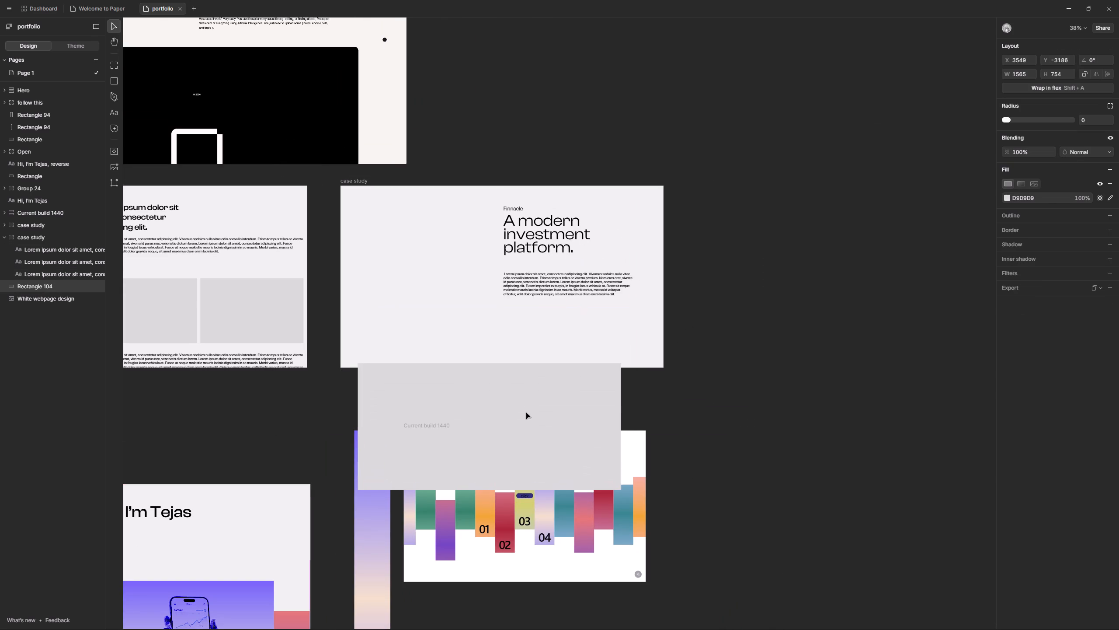
pyautogui.moveTo(526, 413); pyautogui.dragTo(880, 309)
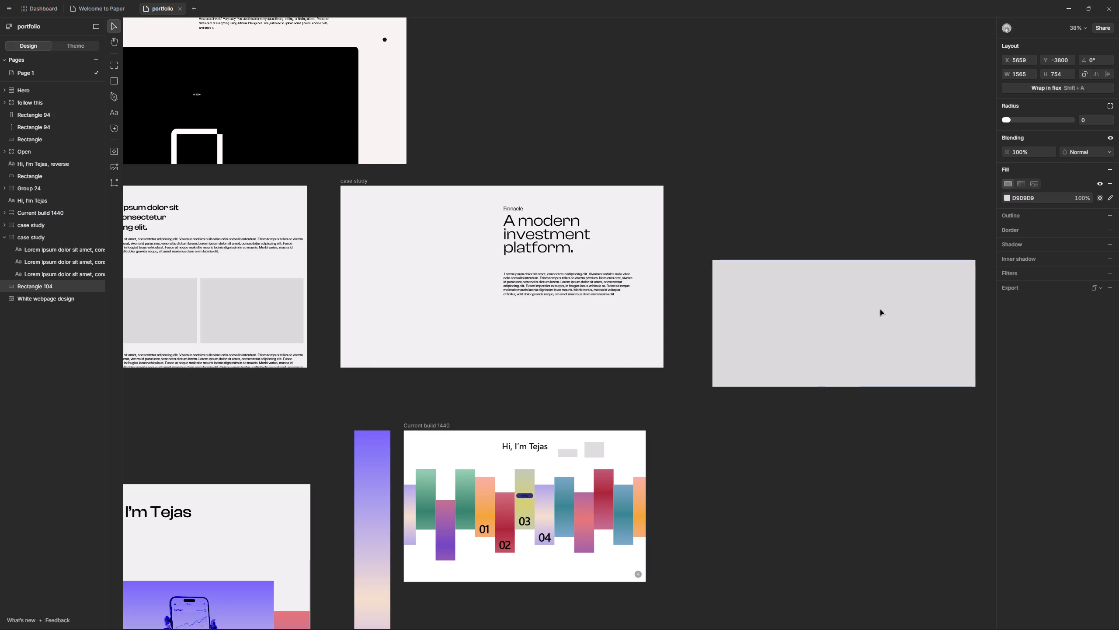
# Switch to Spotify, skip to the following song and minimise the player.
pyautogui.click(578, 625)
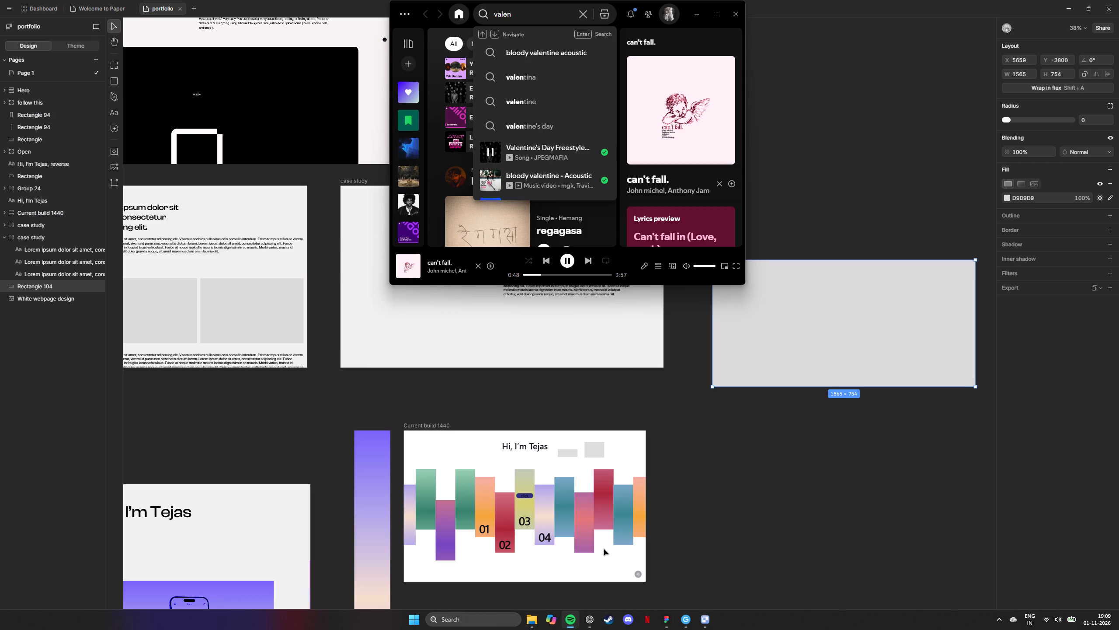
pyautogui.click(591, 257)
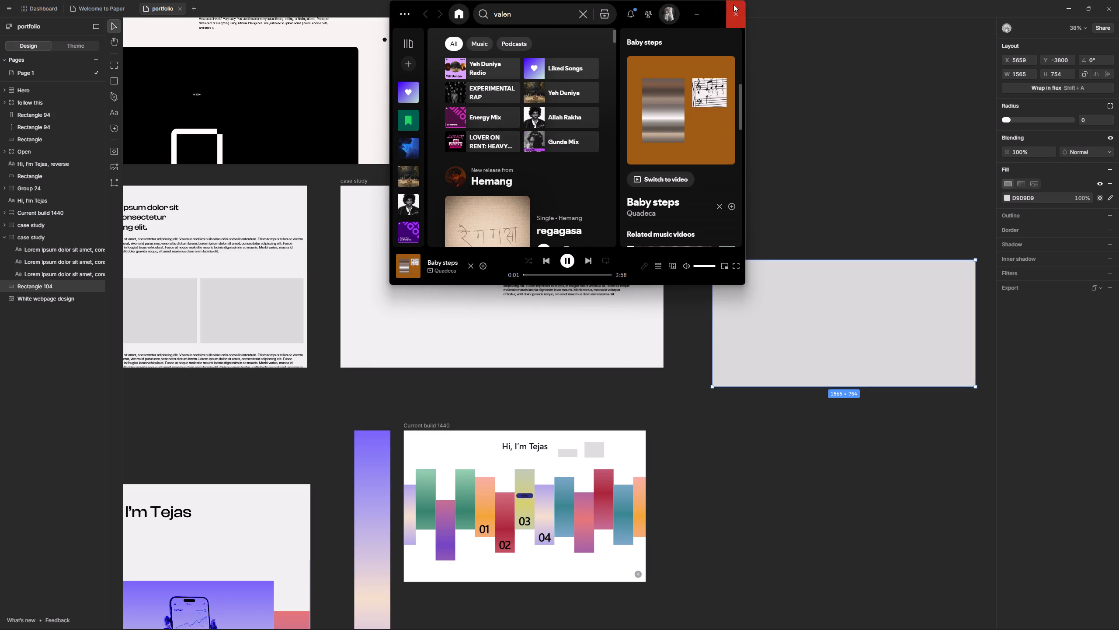
pyautogui.click(701, 16)
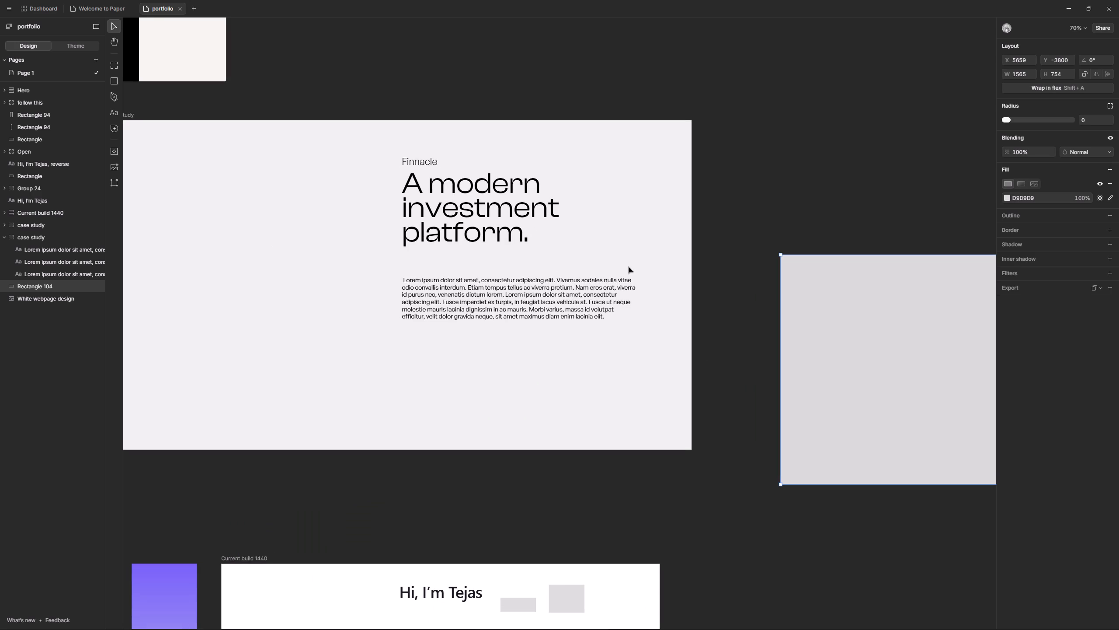
# Examine the case study frame's Finnacle label, heading and body text against the neighbouring frames.
pyautogui.click(629, 267)
pyautogui.hscroll(2, 629, 267)
pyautogui.scroll(1, 629, 267)
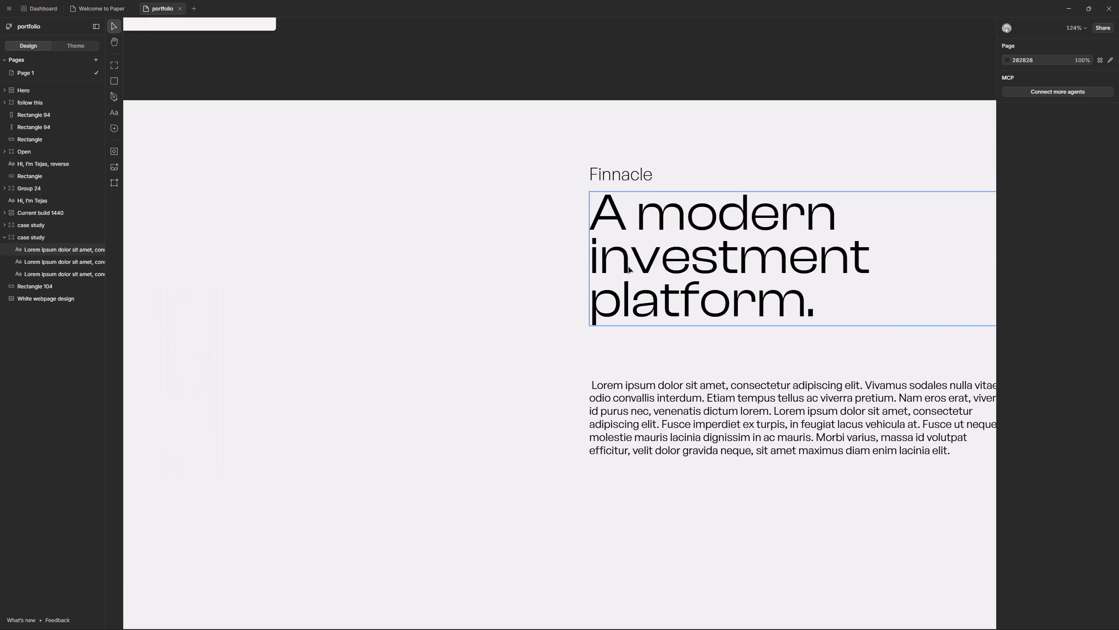
pyautogui.hscroll(5, 658, 254)
pyautogui.scroll(-2, 658, 254)
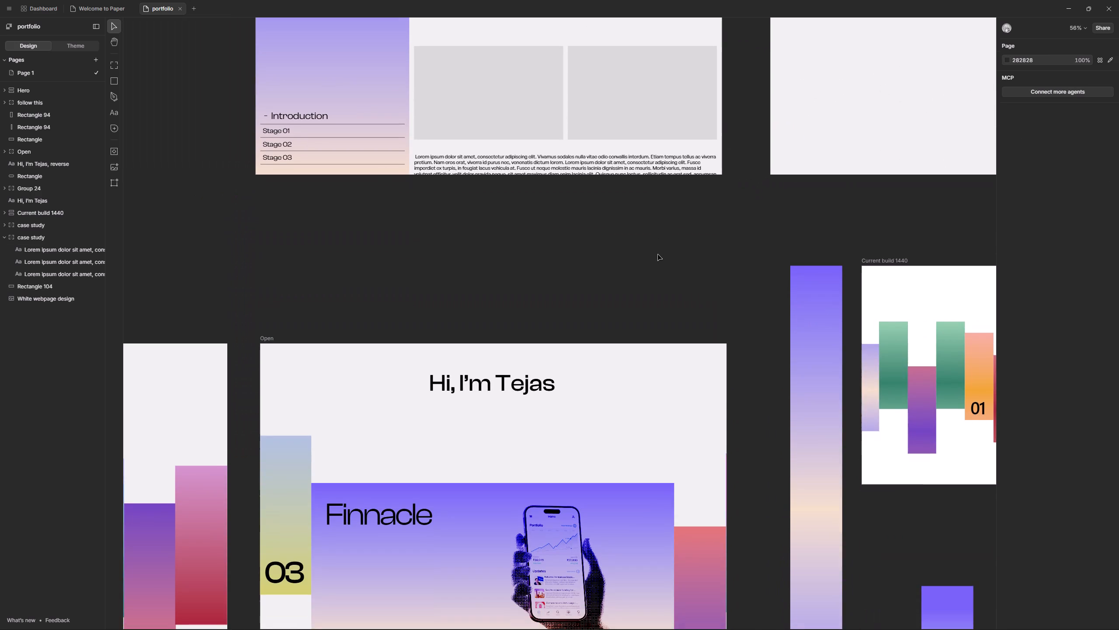
pyautogui.scroll(-1, 658, 254)
pyautogui.hscroll(-4, 658, 254)
pyautogui.scroll(1, 658, 254)
pyautogui.click(632, 140)
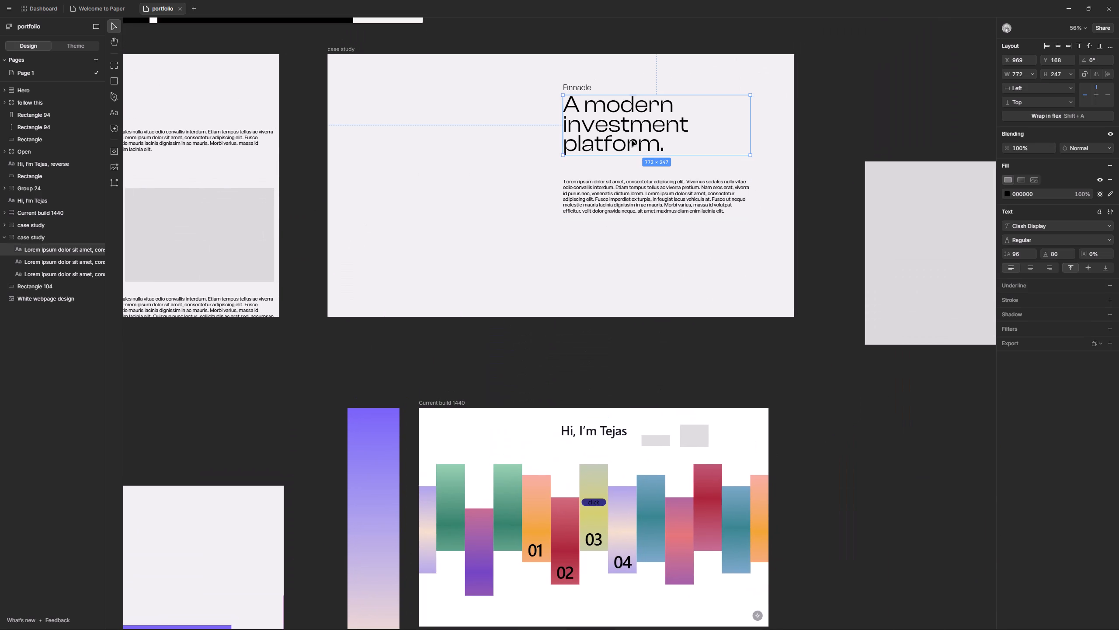
pyautogui.scroll(1, 632, 140)
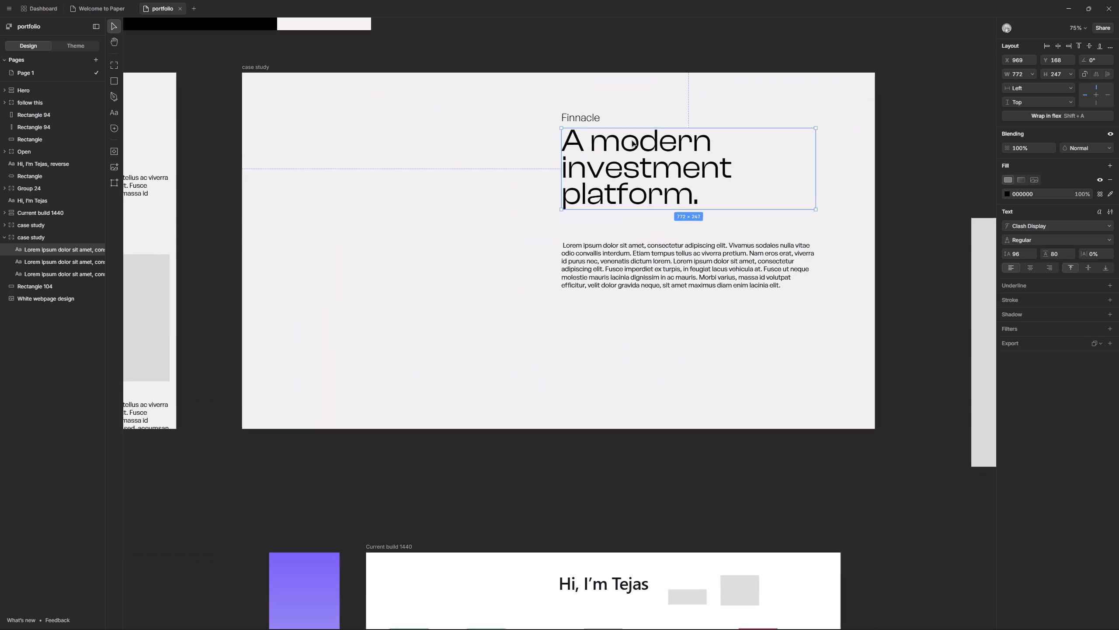
pyautogui.scroll(2, 632, 140)
pyautogui.click(632, 140)
pyautogui.hscroll(2, 632, 140)
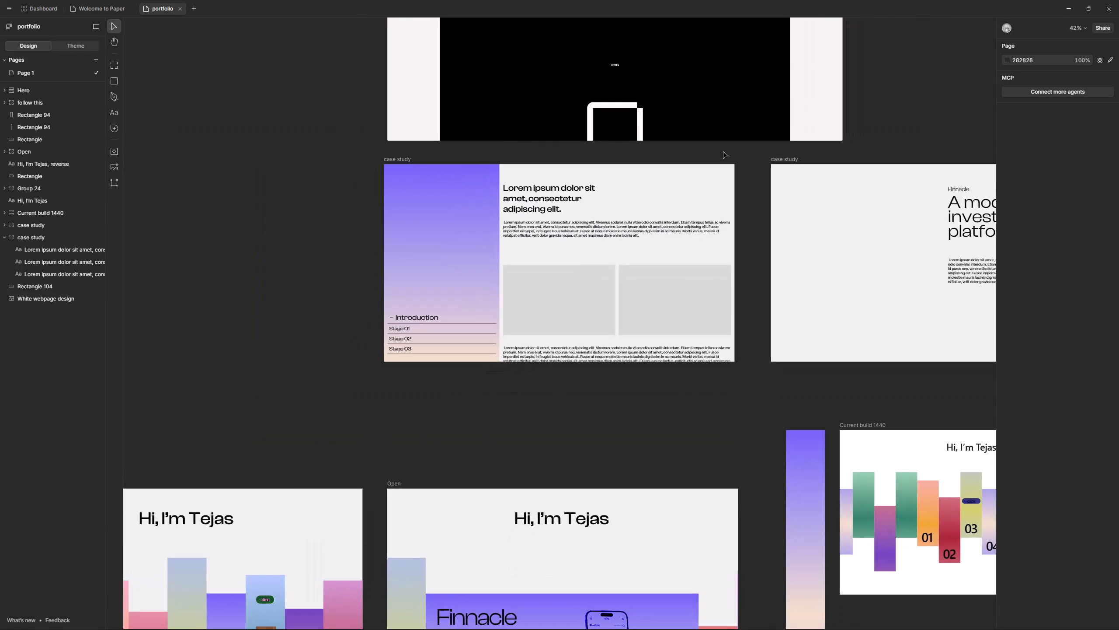
pyautogui.hscroll(-5, 723, 152)
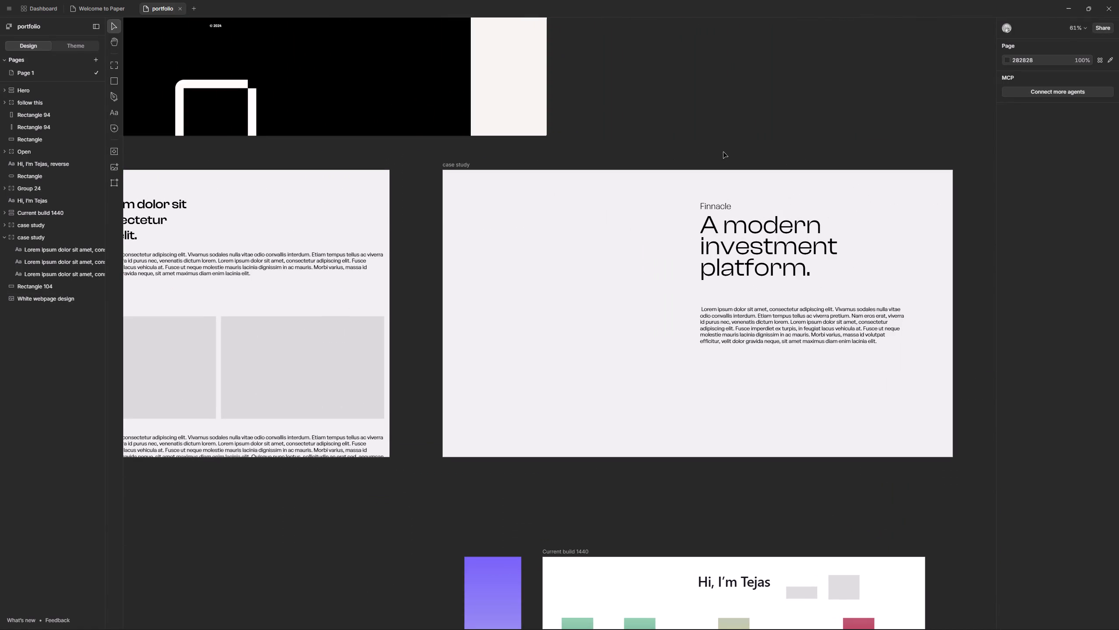
# Move the large grey rectangle back into the case study frame, below the body paragraph, and deselect it.
pyautogui.hscroll(-4, 723, 152)
pyautogui.moveTo(889, 255); pyautogui.dragTo(626, 293)
pyautogui.click(907, 236)
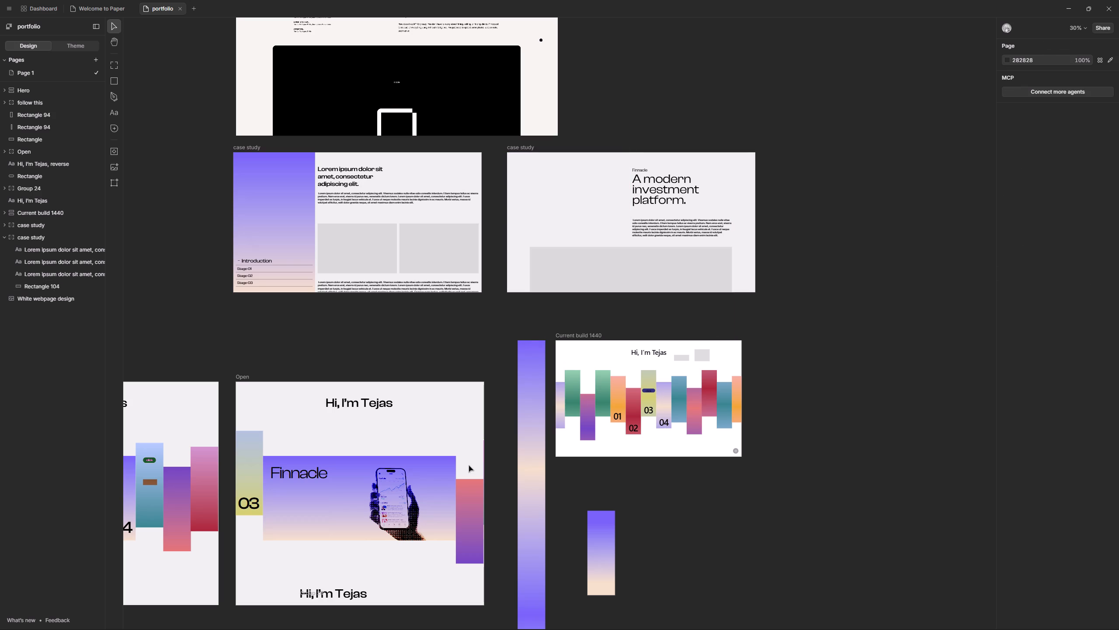
# Check the text settings of the Finnacle title and the "Hi, I'm Tejas" heading in the Open frame.
pyautogui.hscroll(3, 469, 465)
pyautogui.tripleClick(515, 393)
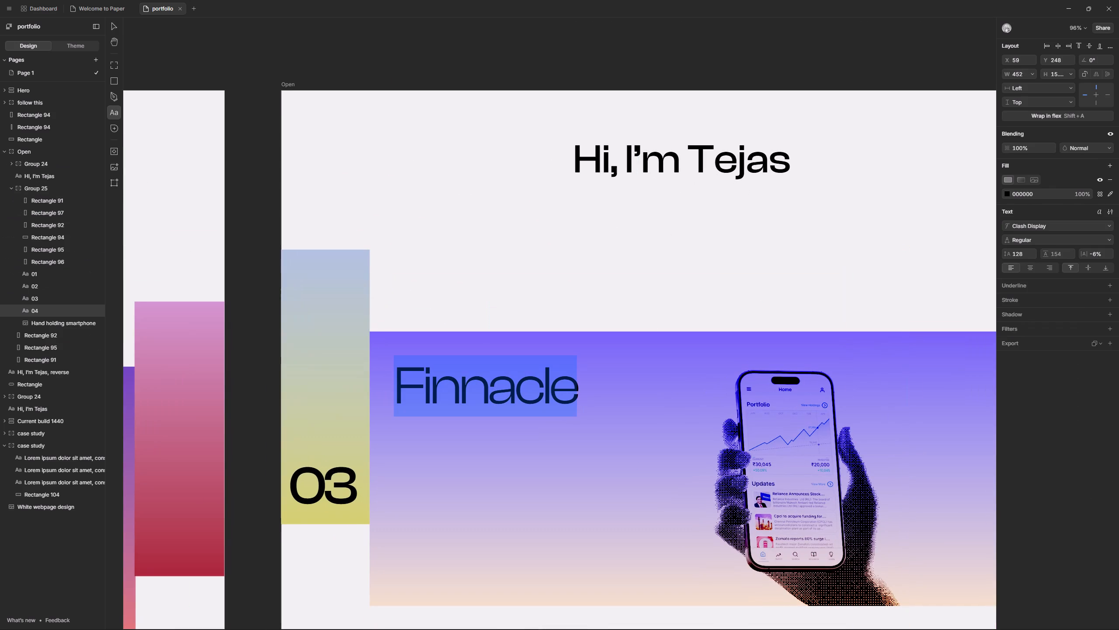
pyautogui.click(696, 198)
pyautogui.click(739, 203)
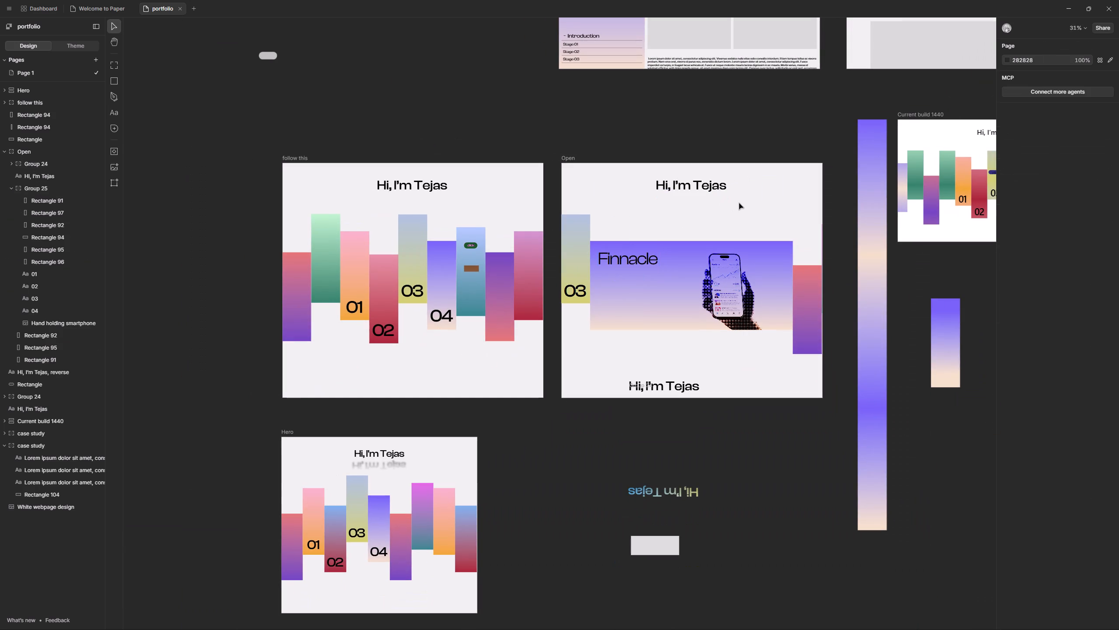
pyautogui.click(685, 178)
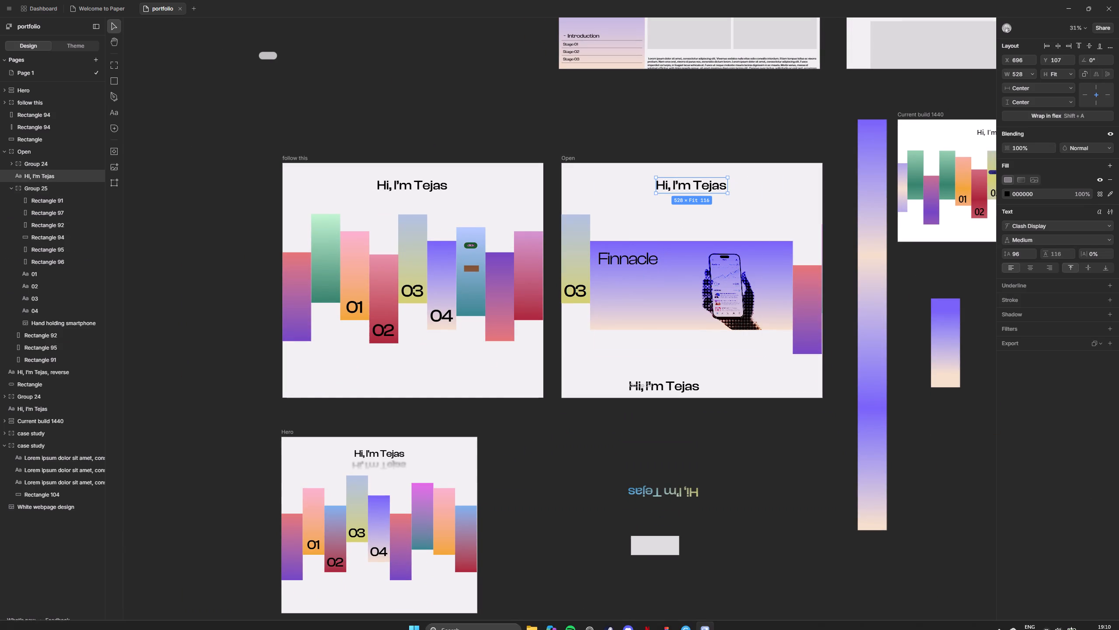
# Switch to the Zen browser, review the top of the local Project 02 case study page, and return to the homepage.
pyautogui.click(584, 629)
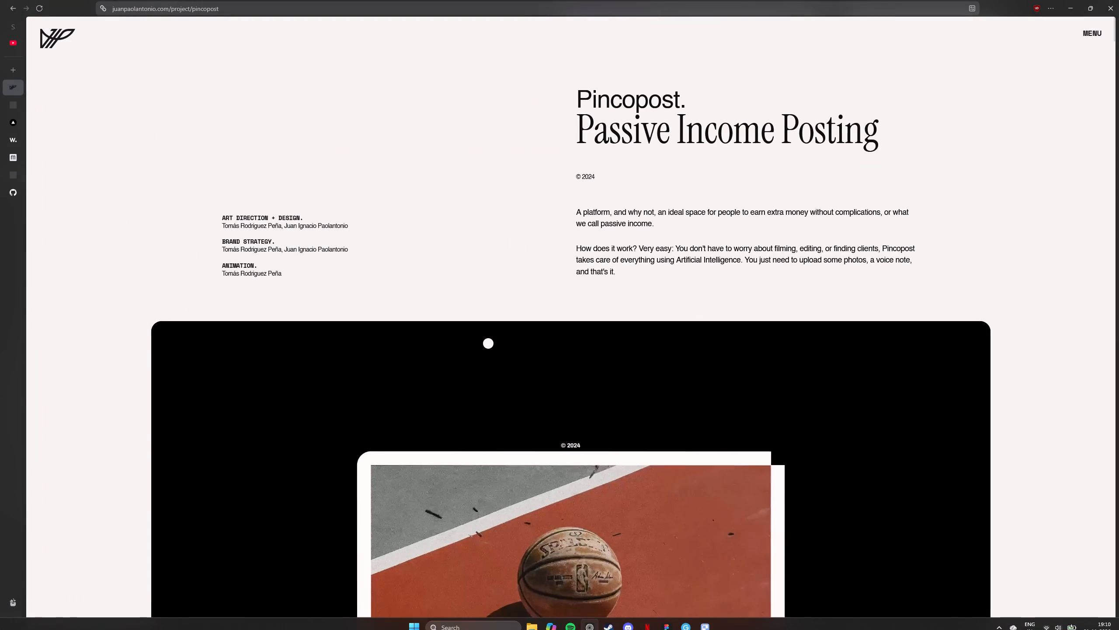
pyautogui.click(15, 173)
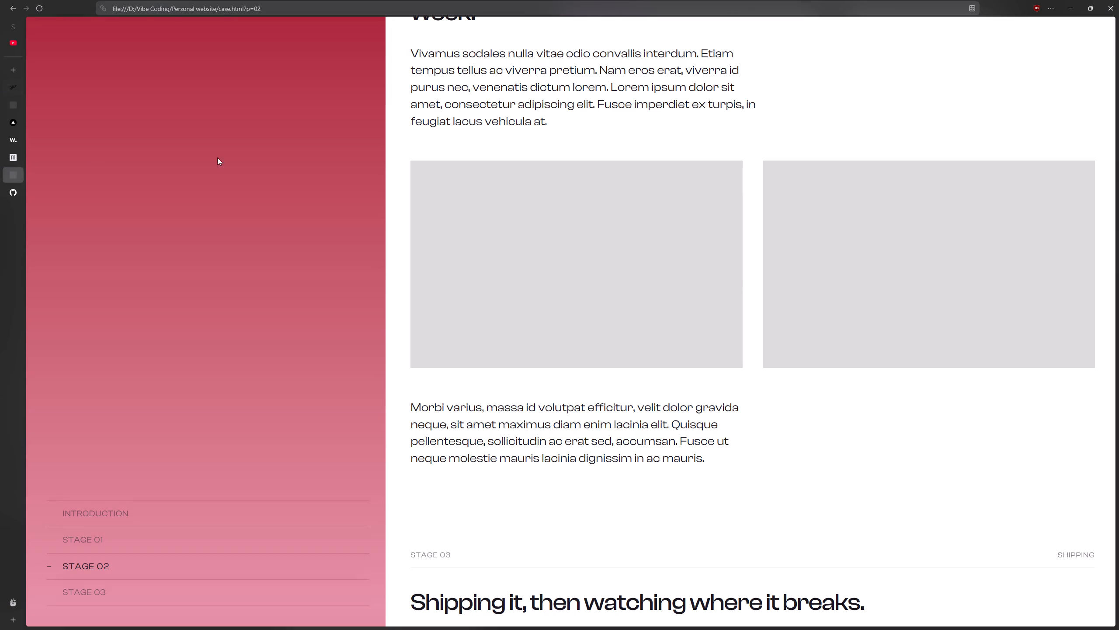
pyautogui.scroll(10, 433, 177)
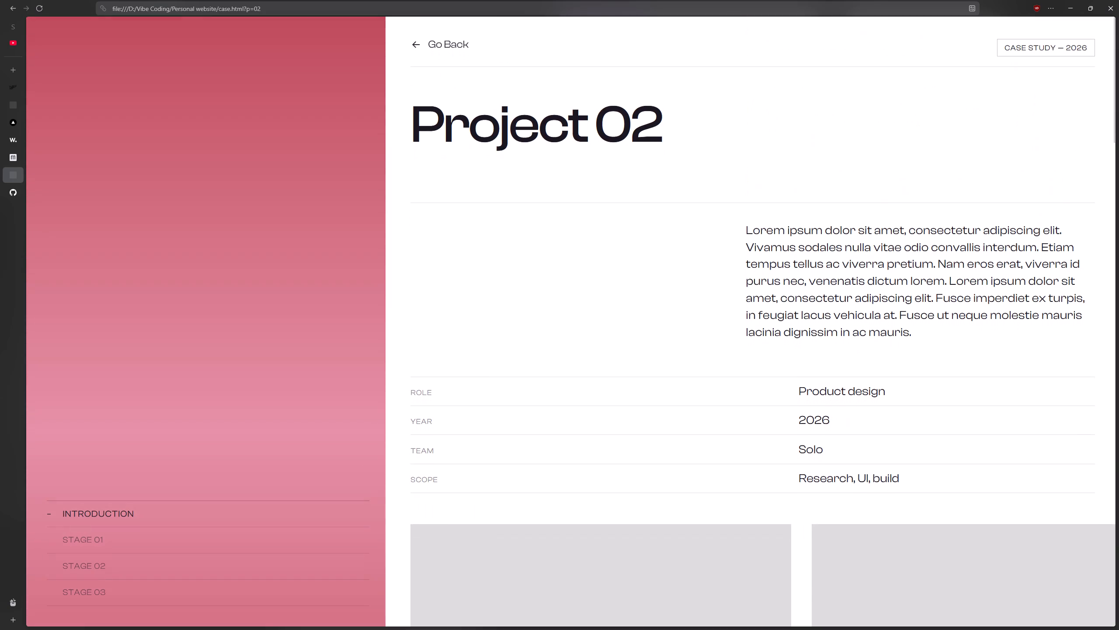
pyautogui.click(414, 45)
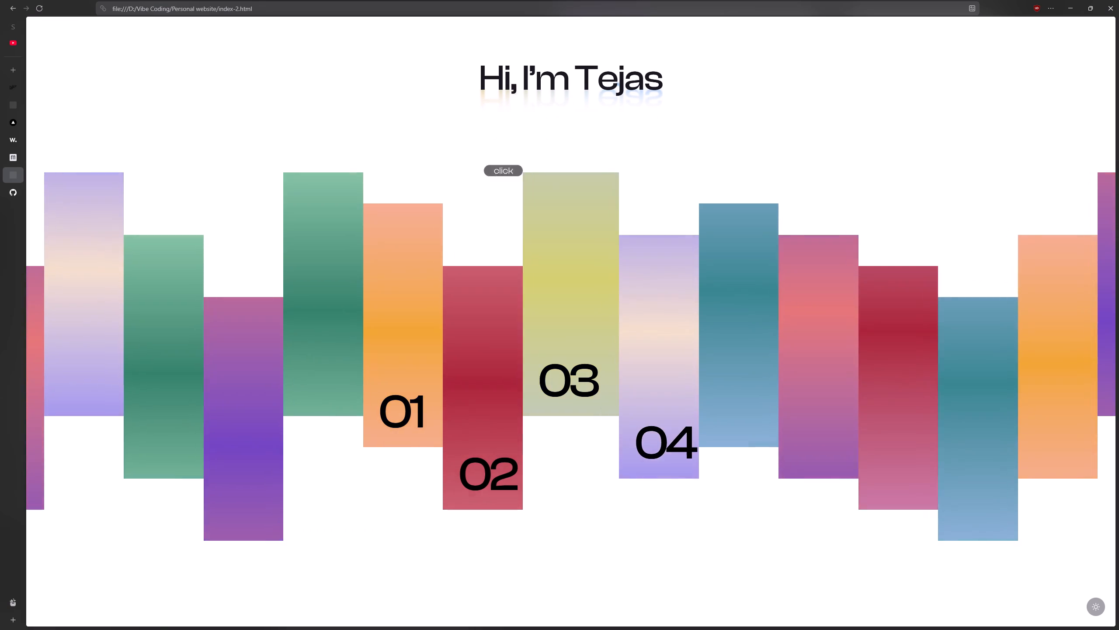
pyautogui.click(629, 306)
pyautogui.click(646, 137)
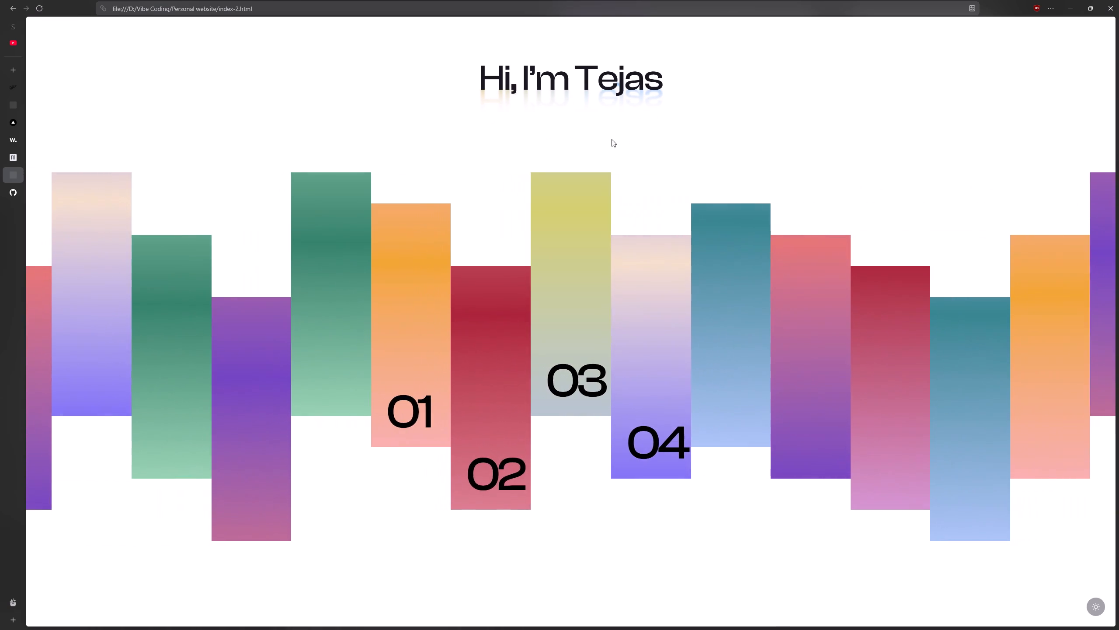
# Inspect the homepage's "Hi, I'm Tejas" heading element with the browser's developer tools.
pyautogui.rightClick(612, 139)
pyautogui.click(646, 235)
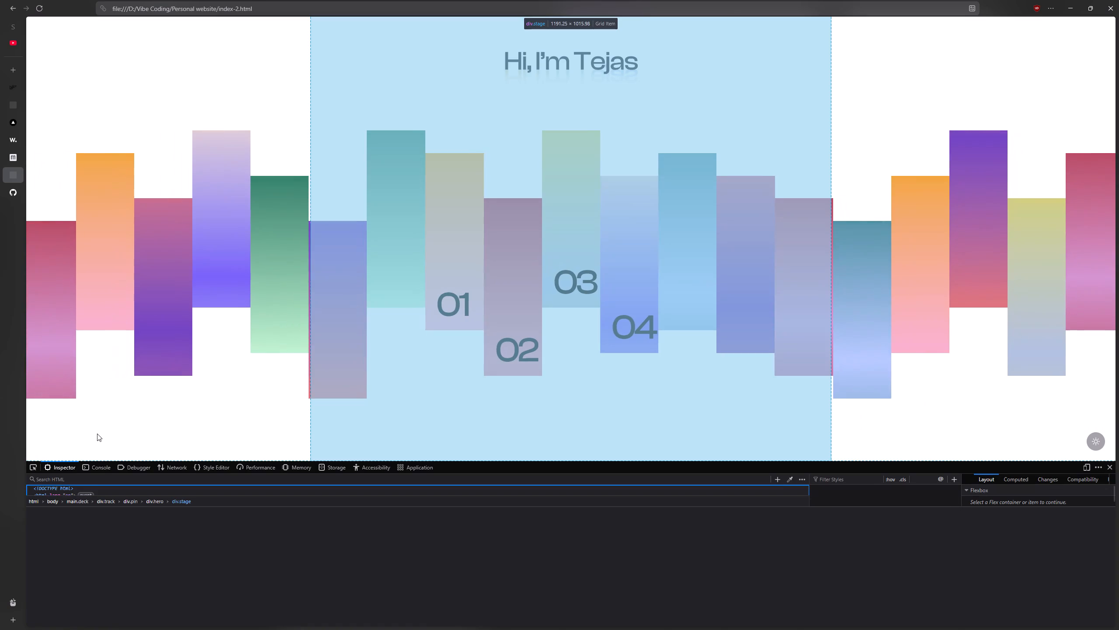
pyautogui.click(36, 465)
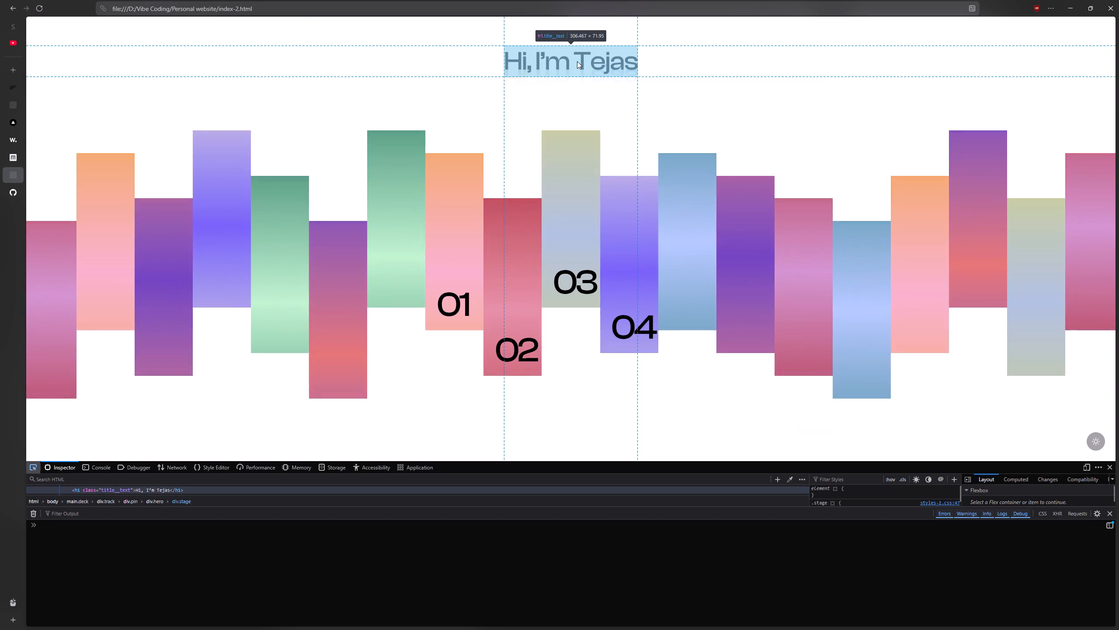
pyautogui.doubleClick(577, 61)
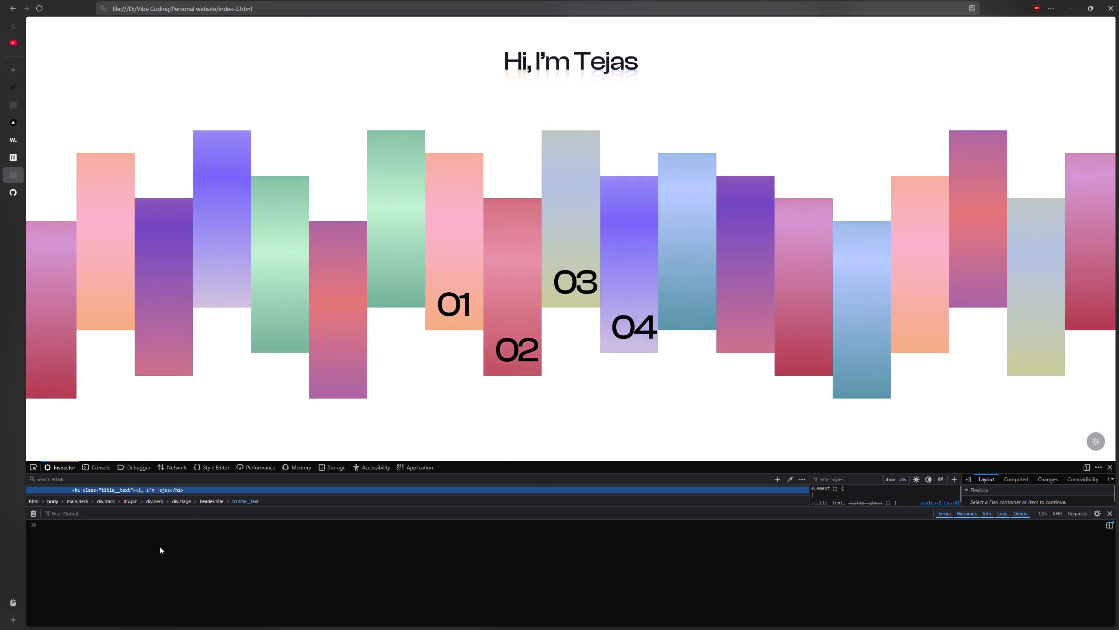
pyautogui.click(32, 466)
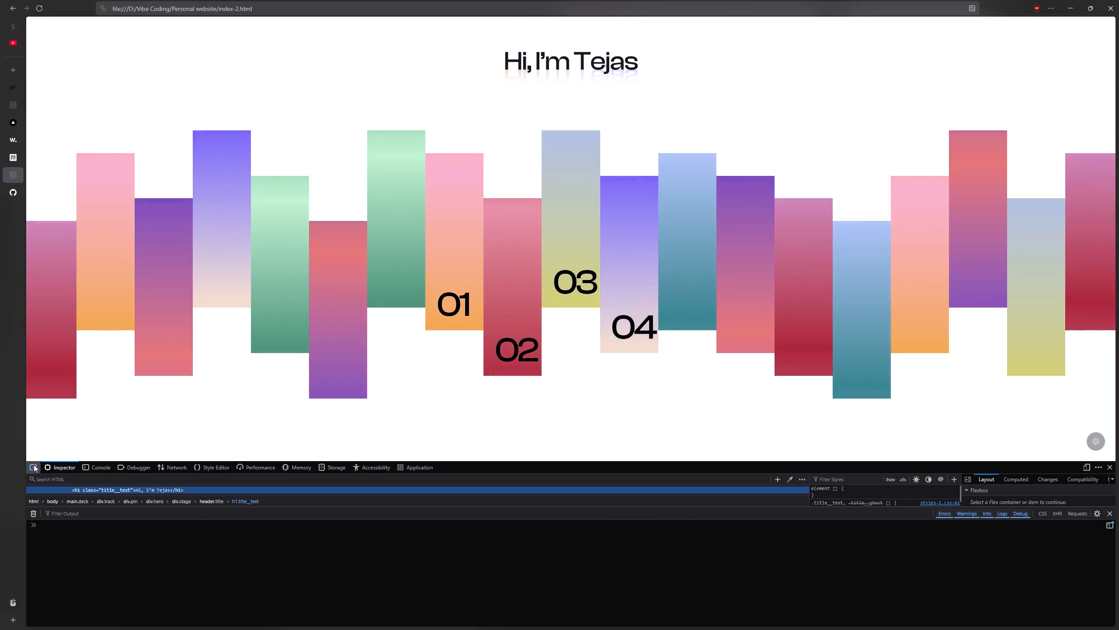
pyautogui.doubleClick(554, 64)
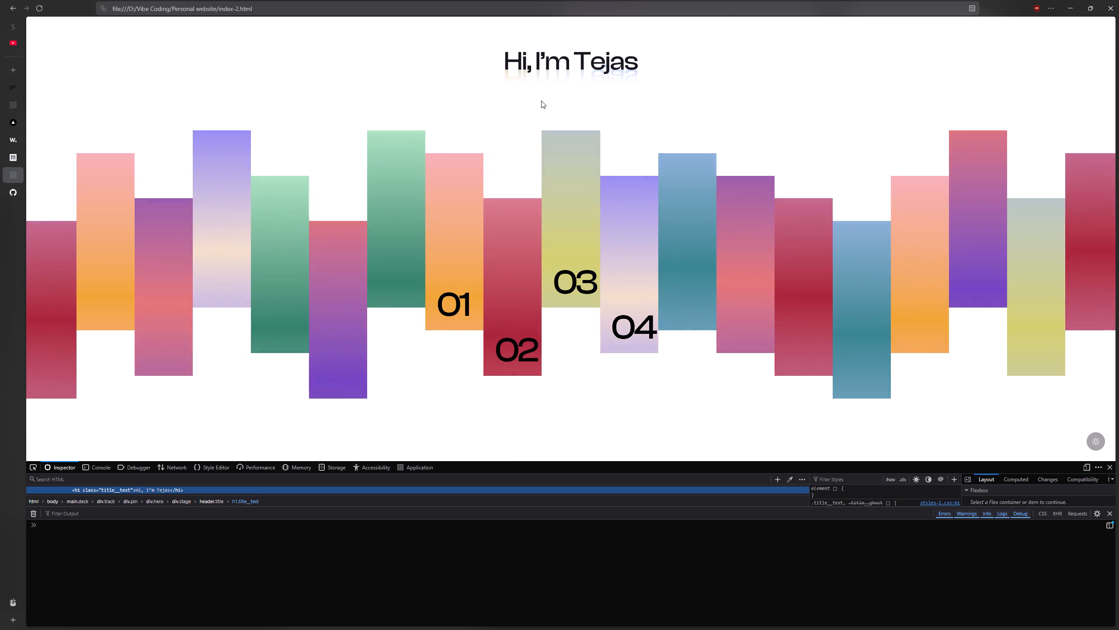
# Look through the homepage's styles.css in the Style Editor and close the developer tools.
pyautogui.click(222, 468)
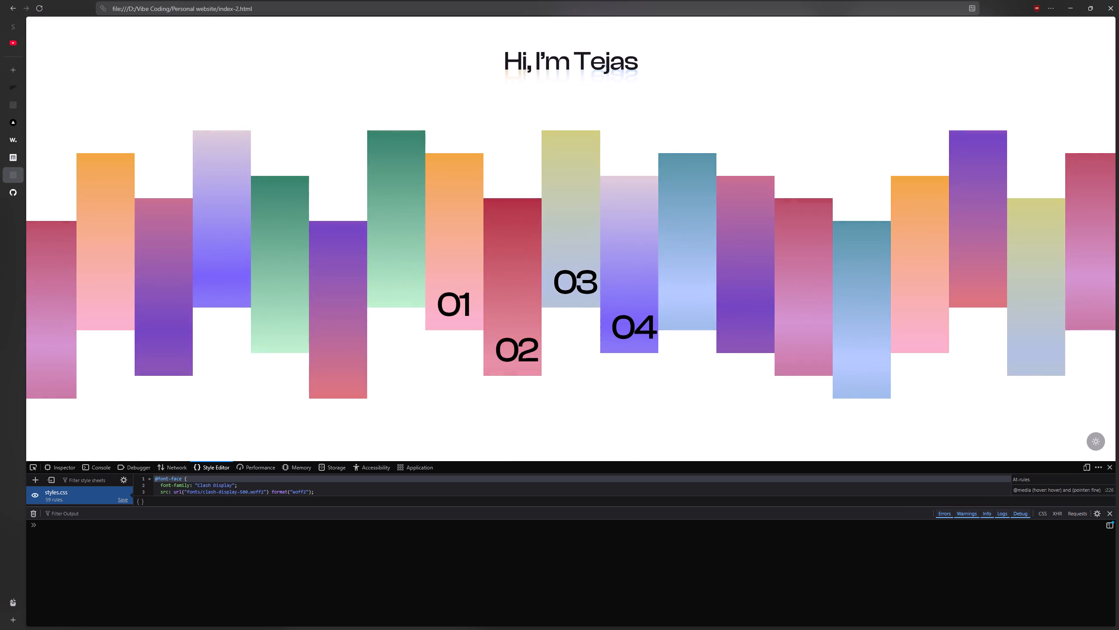
pyautogui.scroll(-1, 330, 489)
pyautogui.scroll(1, 329, 489)
pyautogui.scroll(-1, 329, 489)
pyautogui.scroll(2, 329, 489)
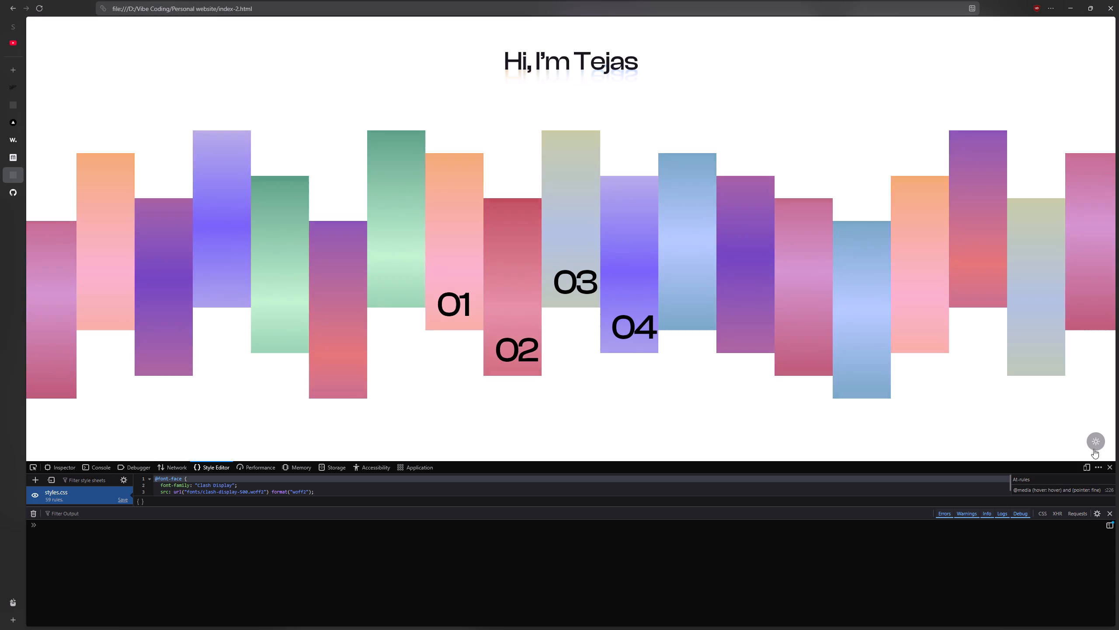
pyautogui.click(1110, 466)
# Try the homepage's theme switch between light and dark several times, ending on the light theme.
pyautogui.tripleClick(1100, 609)
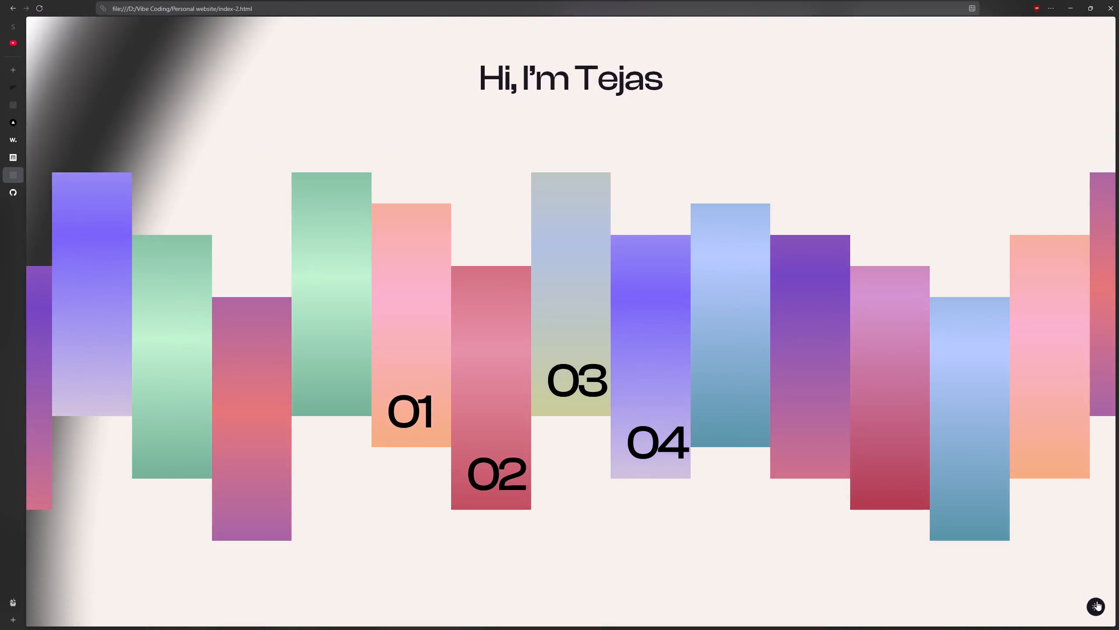
pyautogui.click(1094, 598)
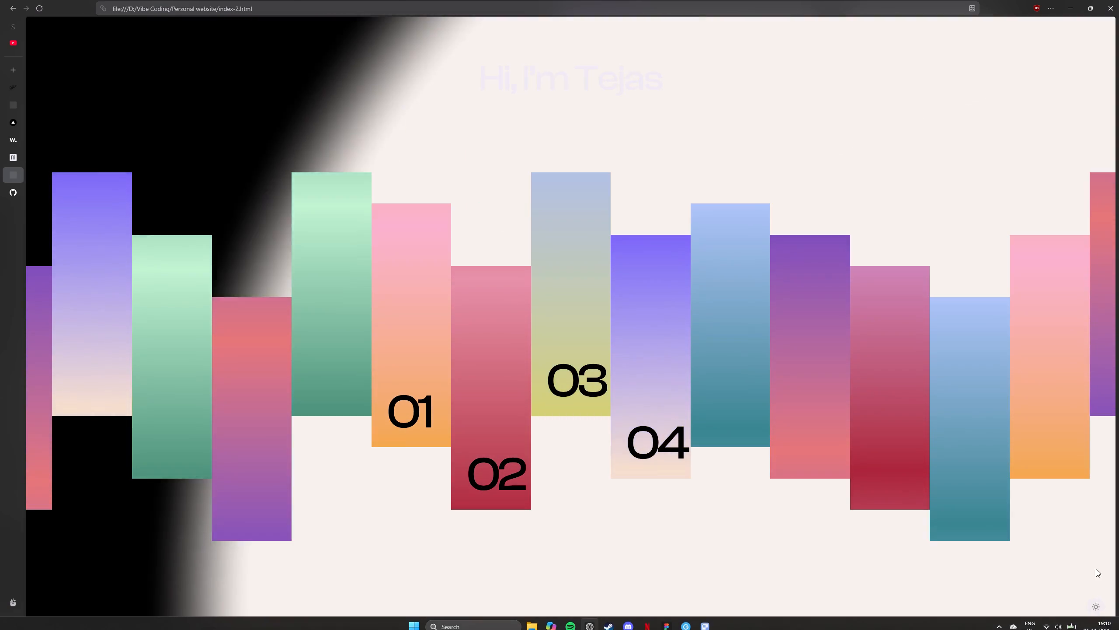
pyautogui.click(1095, 602)
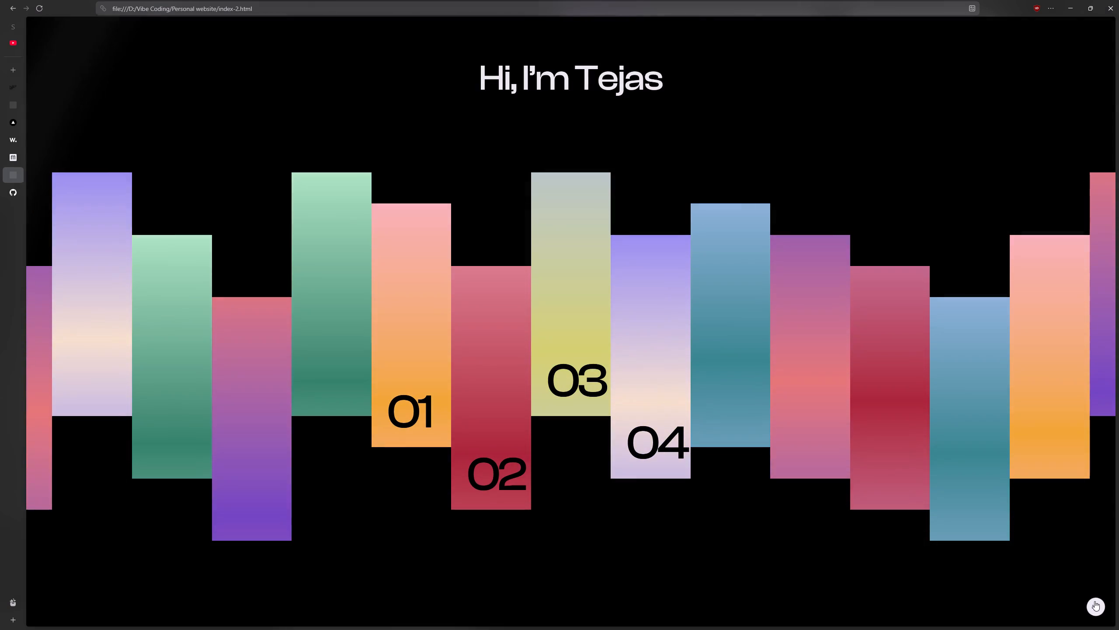
pyautogui.click(1095, 601)
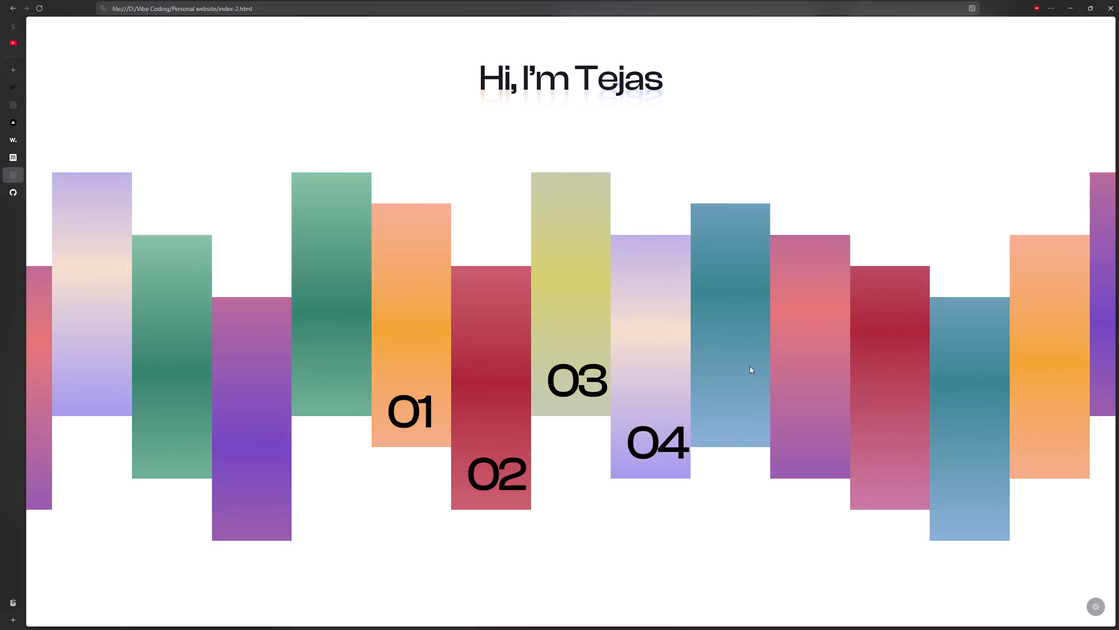
# Expand project strip 04 on the homepage and collapse it again.
pyautogui.click(650, 343)
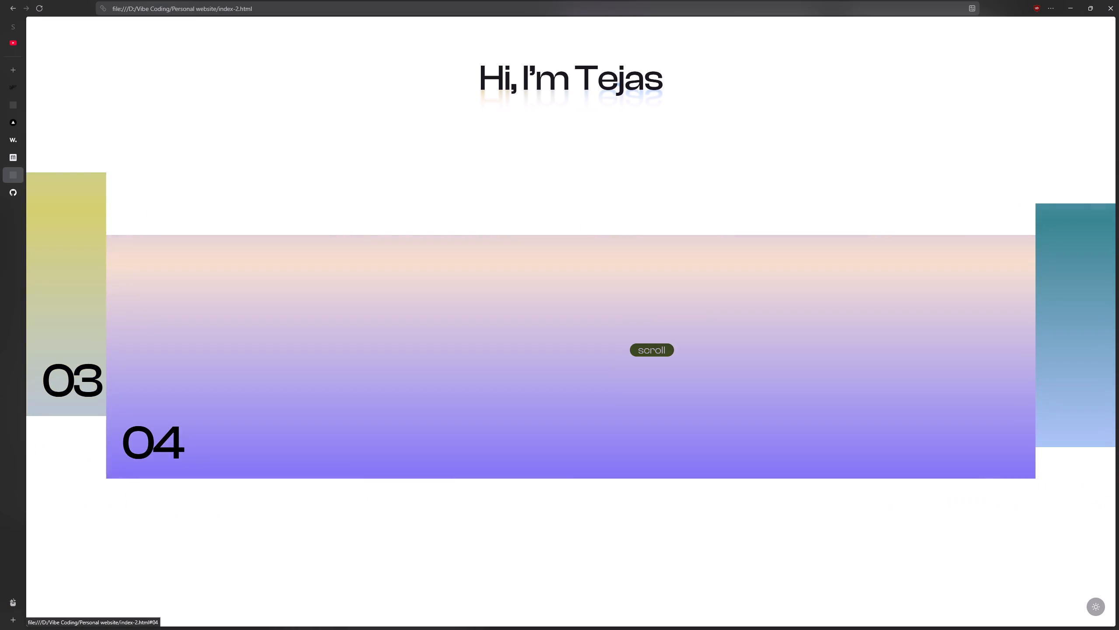
pyautogui.click(652, 350)
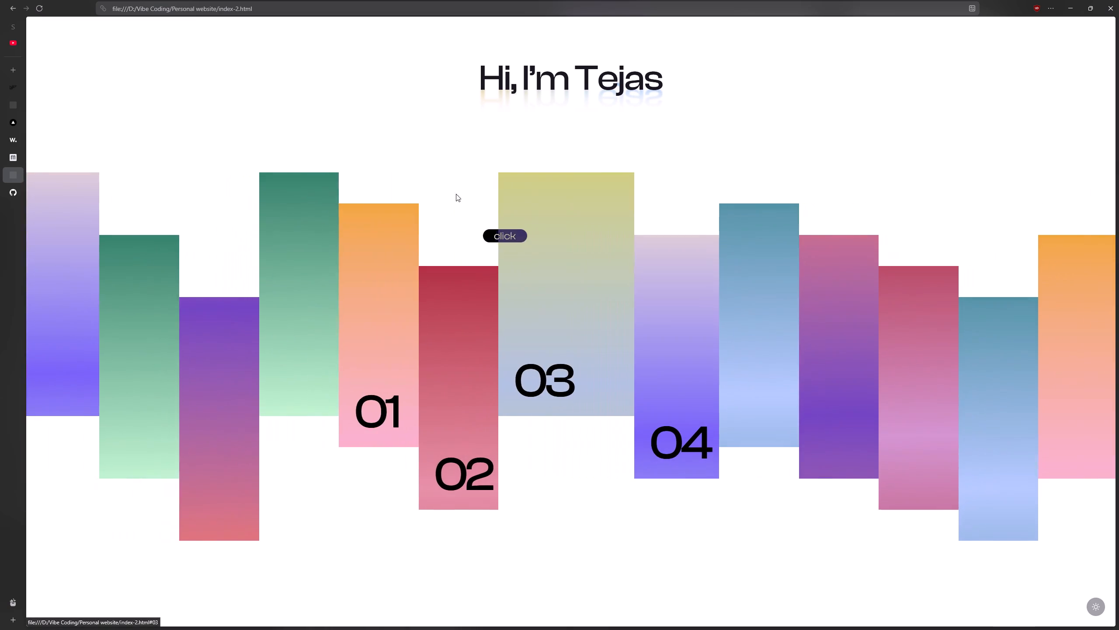
# Copy the address of the local index-2.html homepage and open it in a new Brave tab.
pyautogui.click(249, 8)
pyautogui.hotkey('ctrl', 'c')
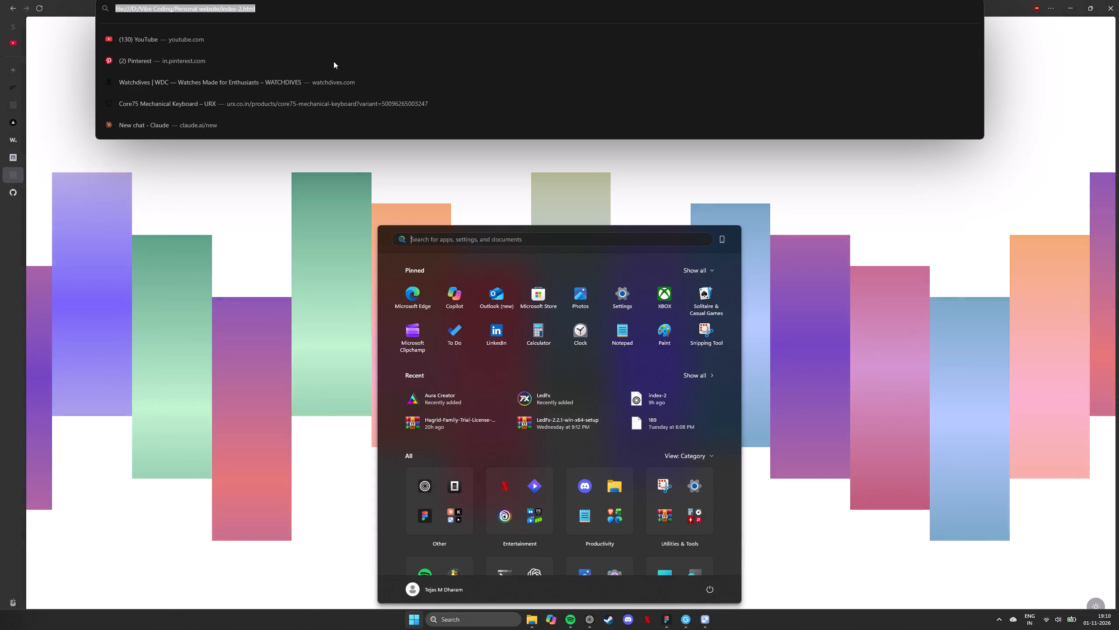
pyautogui.write('bra')
pyautogui.press('Return')
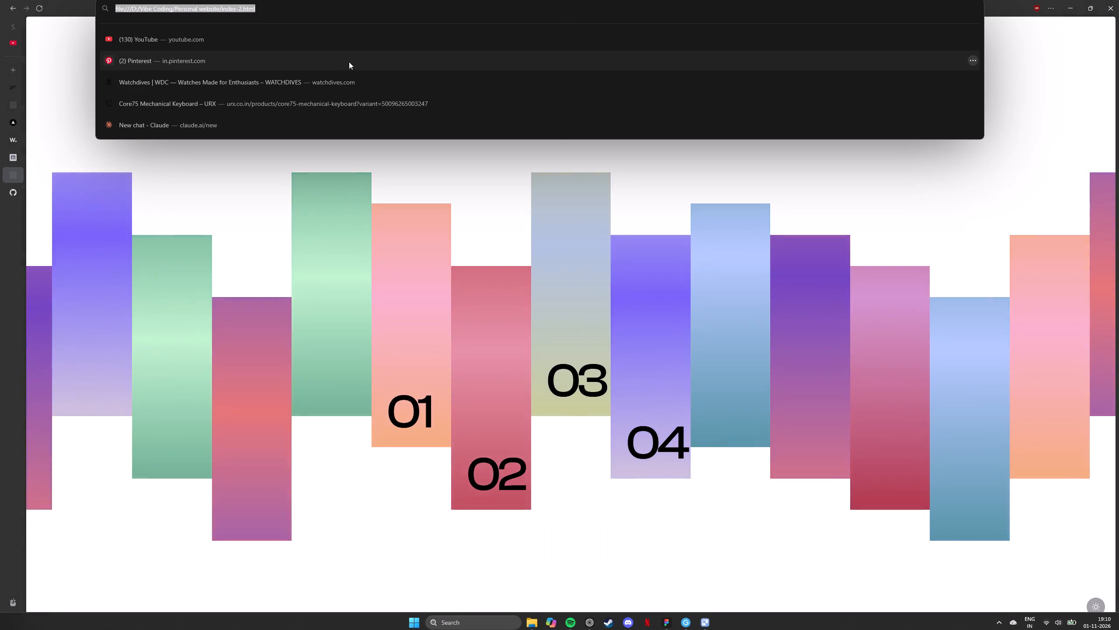
pyautogui.click(334, 9)
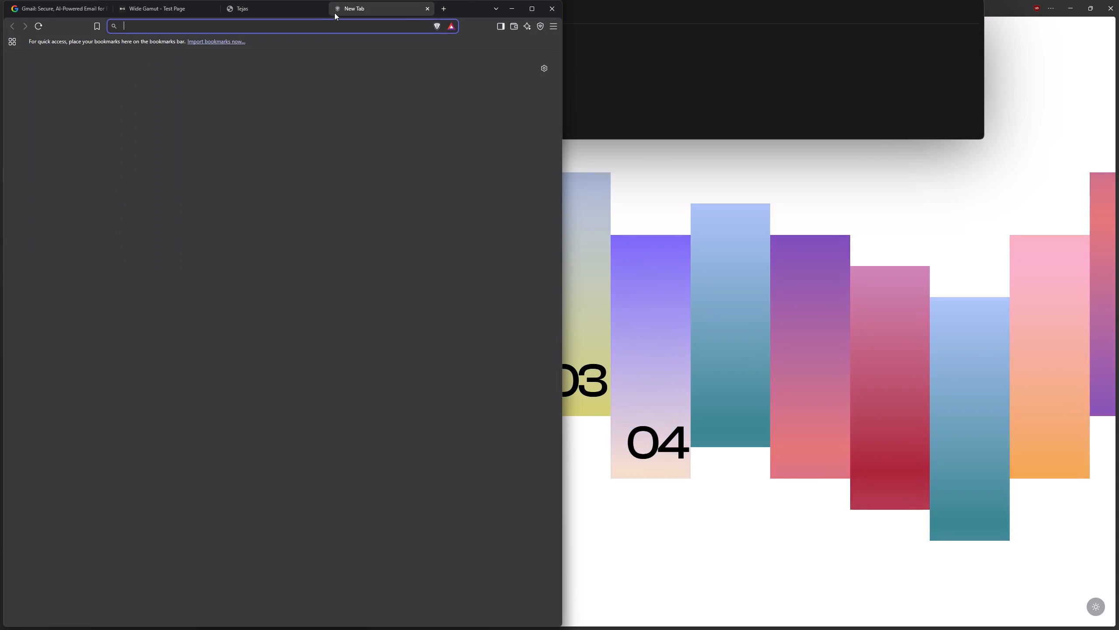
pyautogui.hotkey('ctrl', 'v')
pyautogui.press('Return')
pyautogui.click(318, 7)
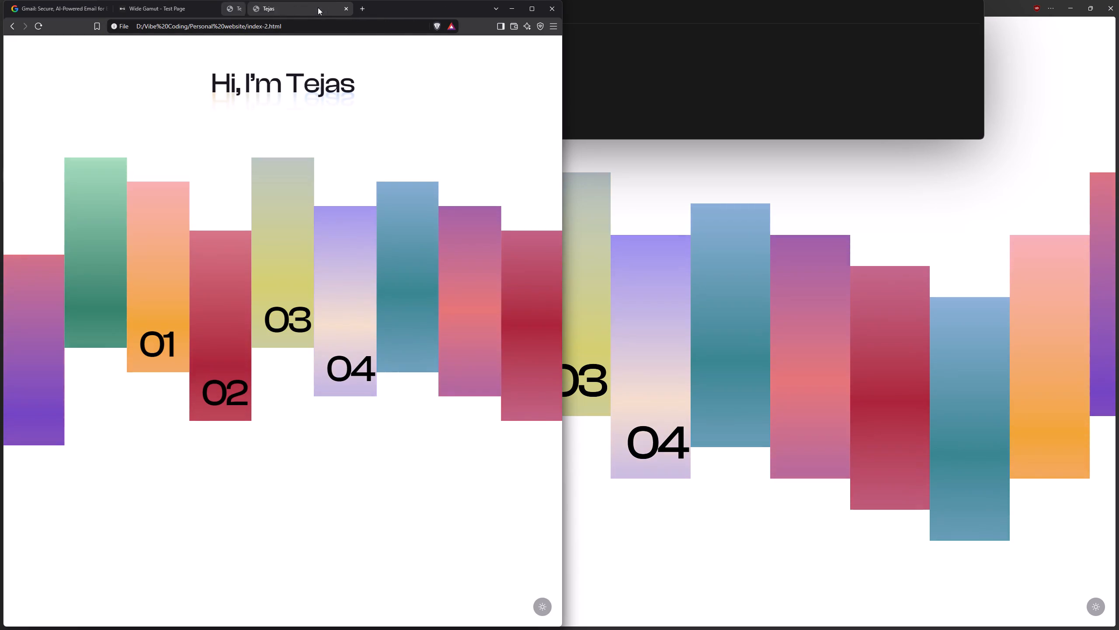
# Maximise the Brave window and open the Project 02 case study through strip 02 on the homepage.
pyautogui.click(530, 7)
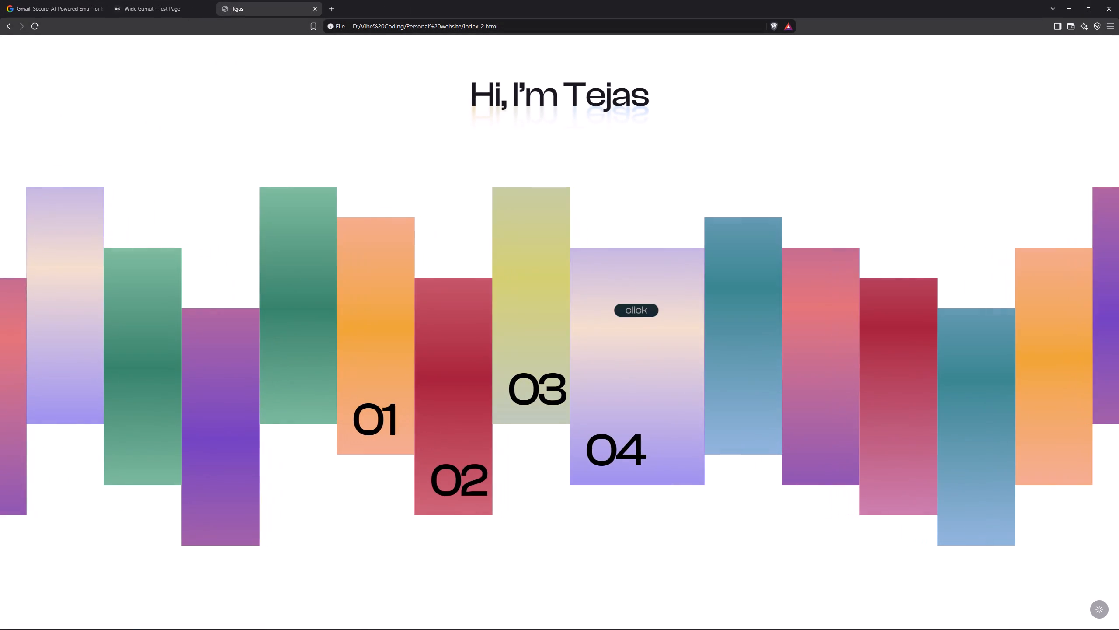
pyautogui.click(435, 350)
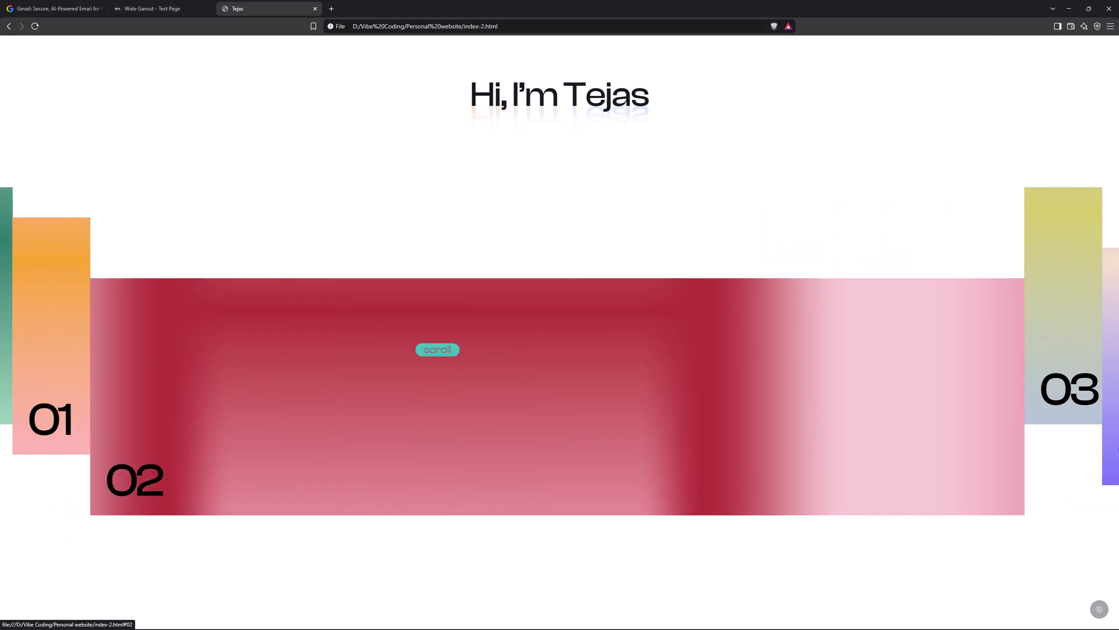
pyautogui.scroll(-4, 483, 348)
pyautogui.scroll(3, 427, 323)
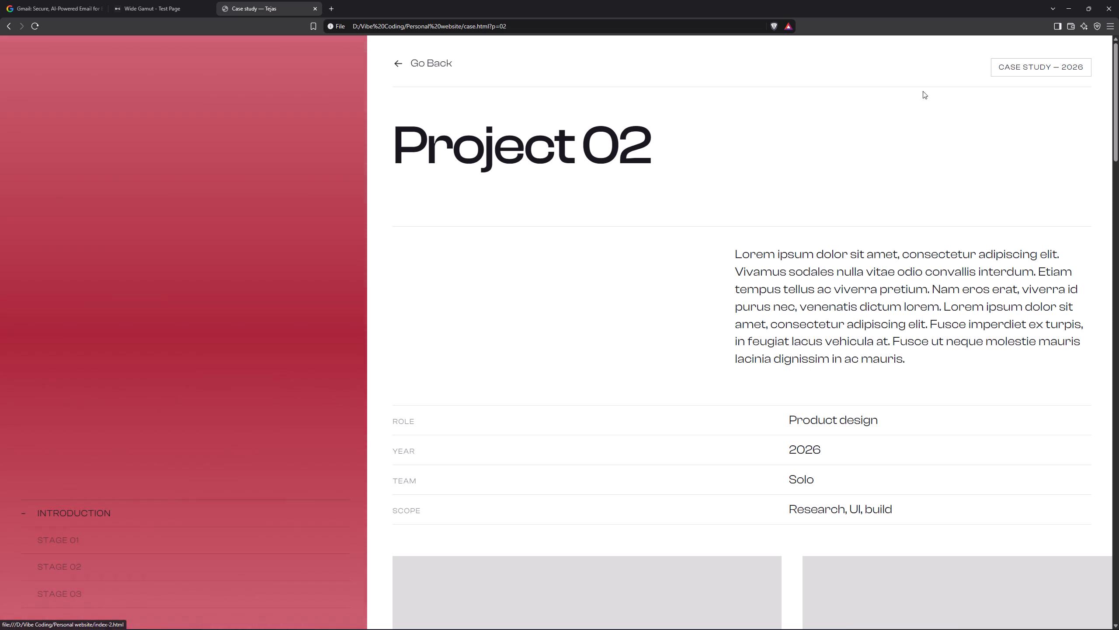
pyautogui.click(1026, 69)
pyautogui.click(570, 54)
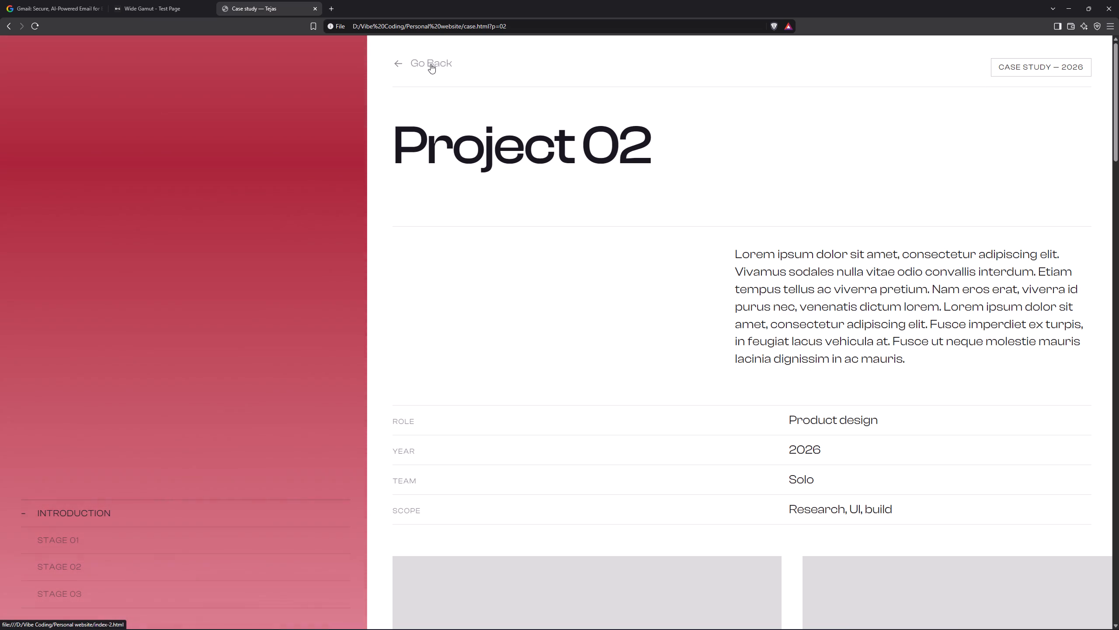
# Jump to Stage 01 of the Project 02 case study and review the layout down through Stage 03.
pyautogui.click(69, 543)
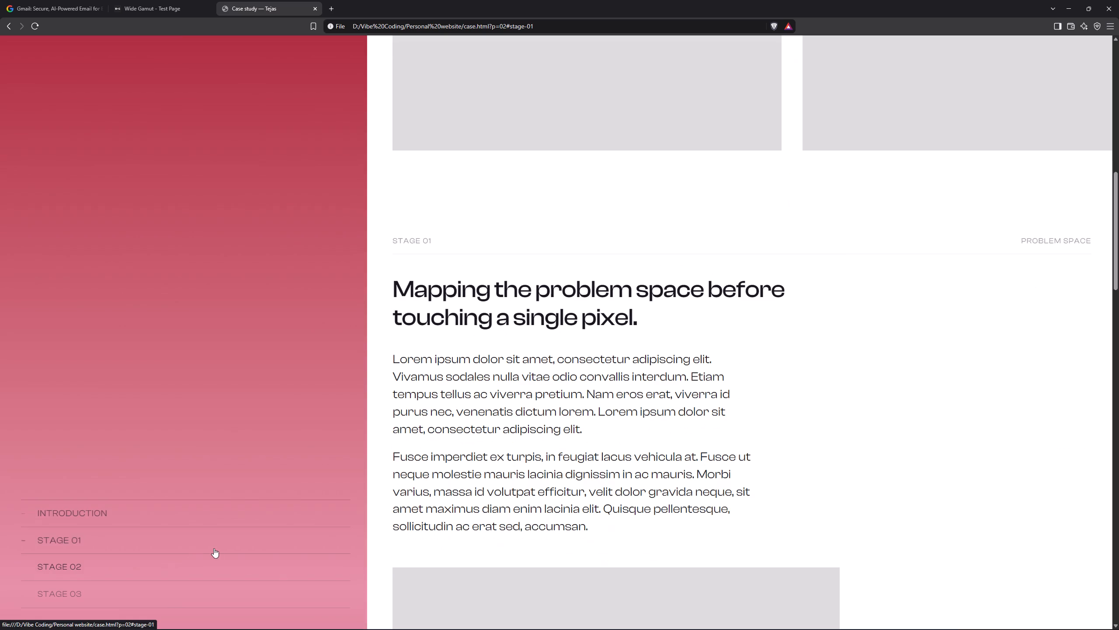
pyautogui.scroll(-5, 352, 407)
pyautogui.scroll(1, 428, 412)
pyautogui.scroll(-1, 522, 421)
pyautogui.scroll(1, 522, 421)
pyautogui.scroll(-1, 522, 421)
pyautogui.scroll(1, 522, 421)
pyautogui.scroll(-6, 527, 422)
pyautogui.scroll(1, 528, 423)
pyautogui.scroll(-1, 529, 424)
pyautogui.scroll(1, 529, 424)
pyautogui.scroll(-4, 529, 425)
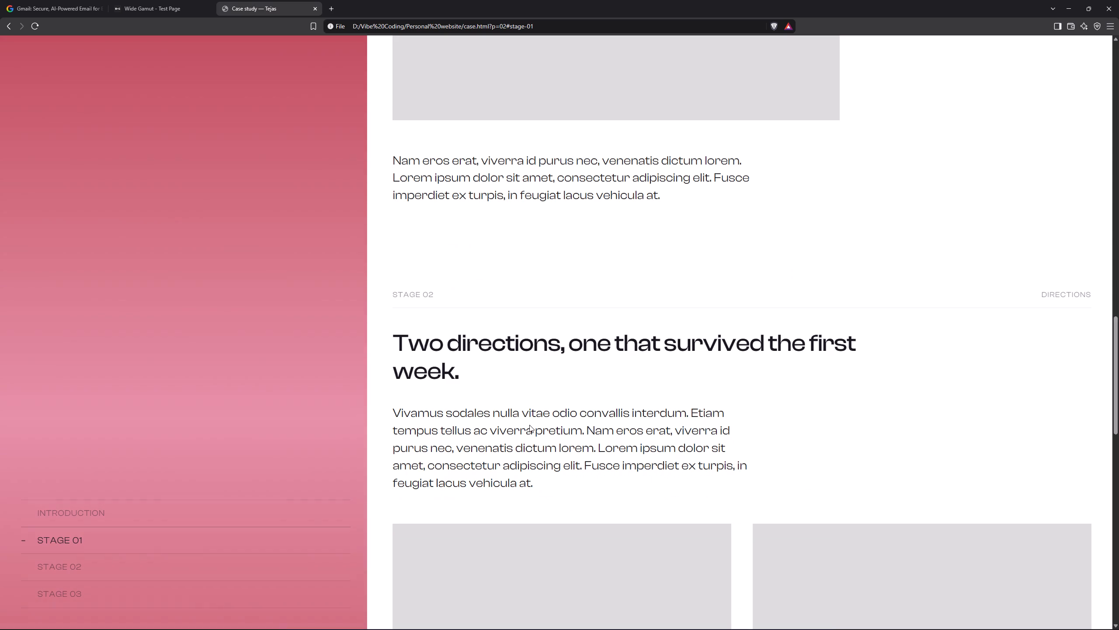
pyautogui.scroll(-4, 529, 425)
pyautogui.scroll(1, 529, 425)
pyautogui.scroll(-12, 529, 425)
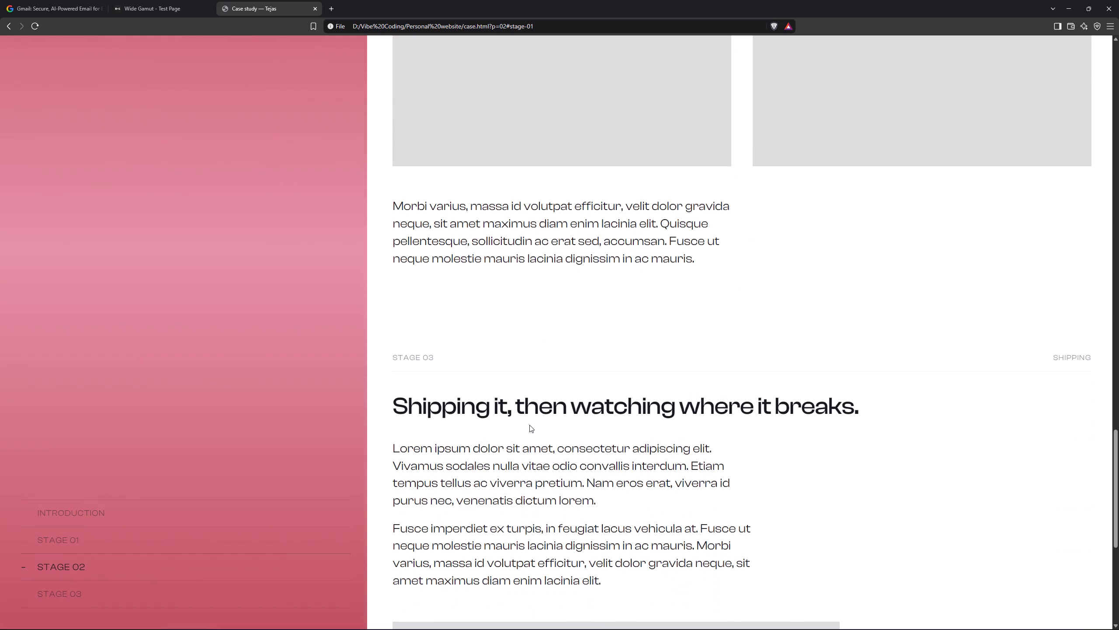
pyautogui.scroll(-6, 529, 425)
pyautogui.scroll(2, 529, 425)
pyautogui.scroll(-4, 529, 425)
pyautogui.scroll(-5, 576, 451)
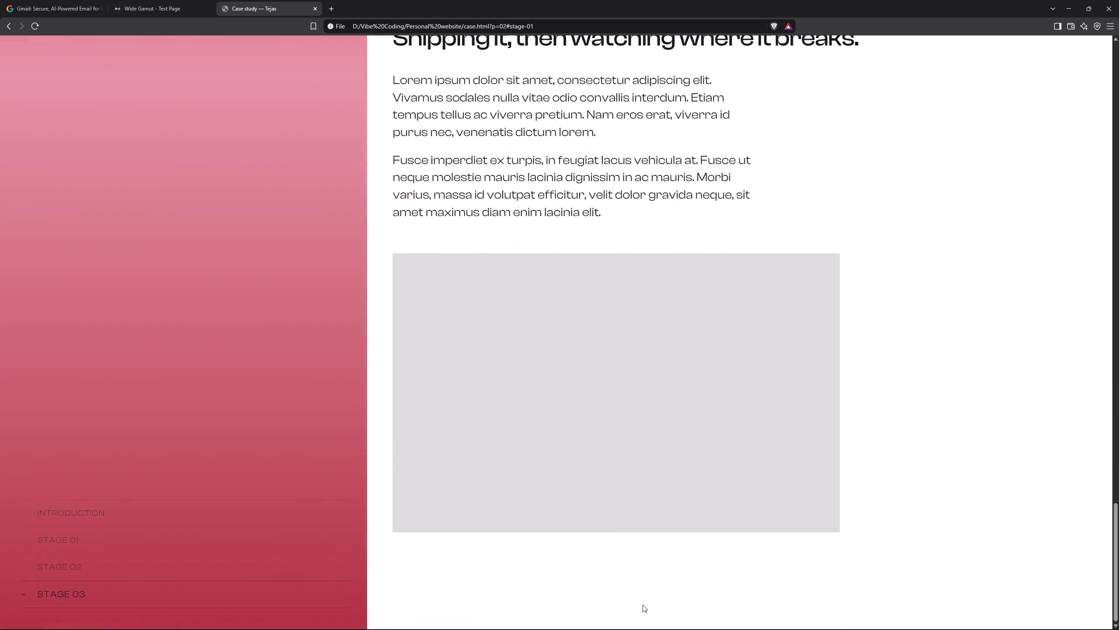
pyautogui.scroll(7, 446, 208)
pyautogui.scroll(-4, 514, 277)
pyautogui.scroll(1, 515, 278)
pyautogui.scroll(-8, 515, 278)
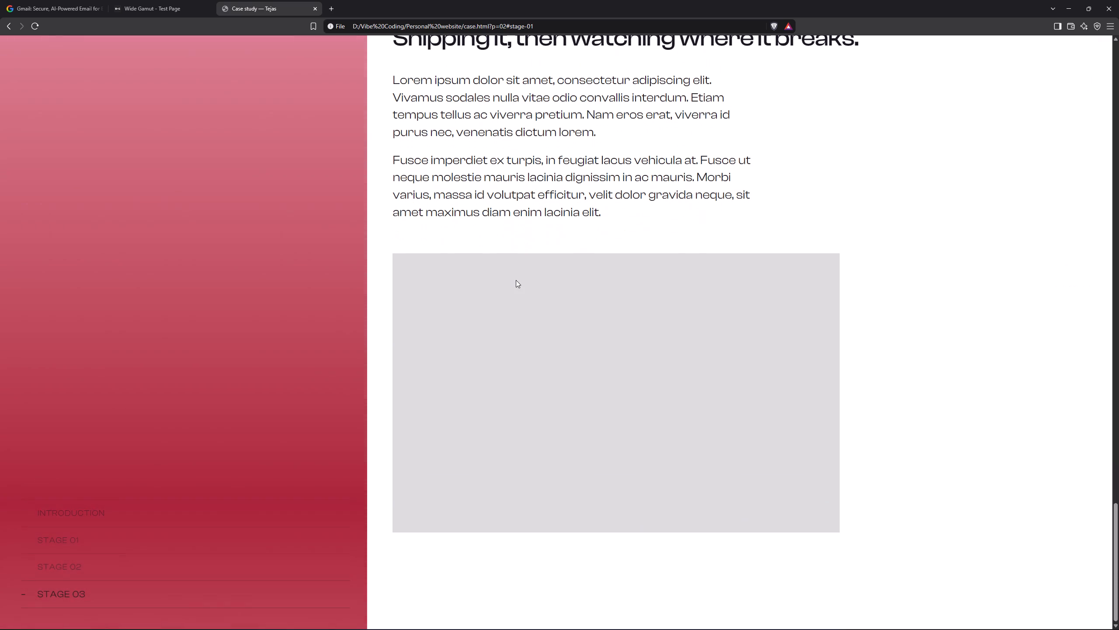
pyautogui.scroll(-7, 516, 280)
pyautogui.scroll(2, 499, 287)
pyautogui.scroll(-4, 499, 287)
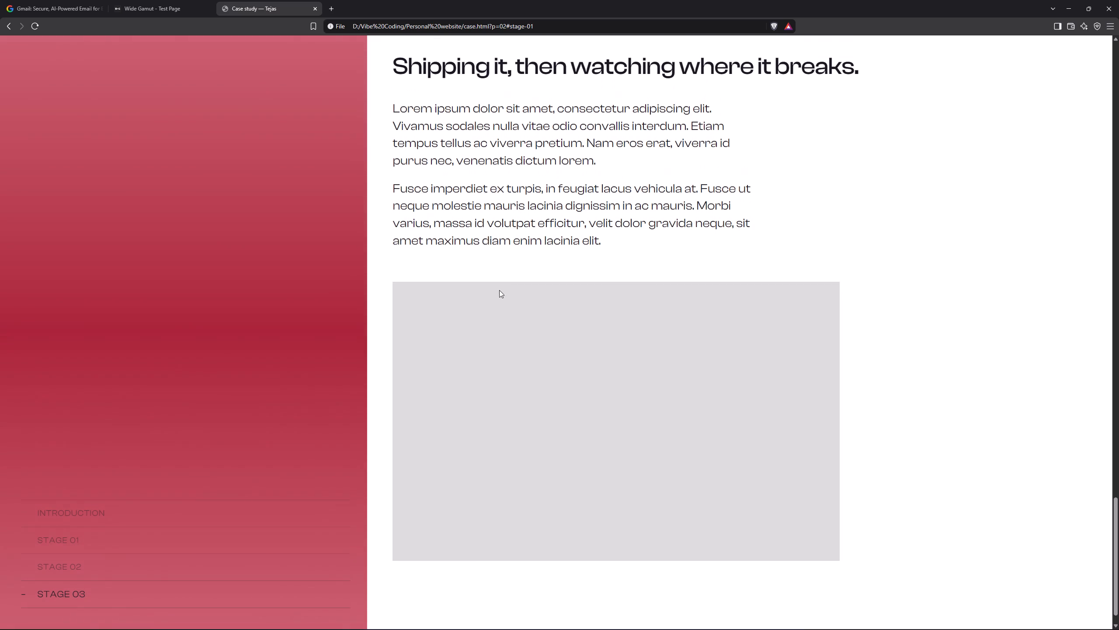
# Review the case study back up from Stage 03 to the introduction and return to the homepage.
pyautogui.scroll(-6, 499, 290)
pyautogui.scroll(4, 500, 287)
pyautogui.scroll(1, 63, 67)
pyautogui.scroll(-1, 63, 67)
pyautogui.scroll(7, 63, 67)
pyautogui.scroll(-1, 298, 136)
pyautogui.scroll(3, 324, 136)
pyautogui.scroll(-1, 317, 136)
pyautogui.scroll(2, 317, 137)
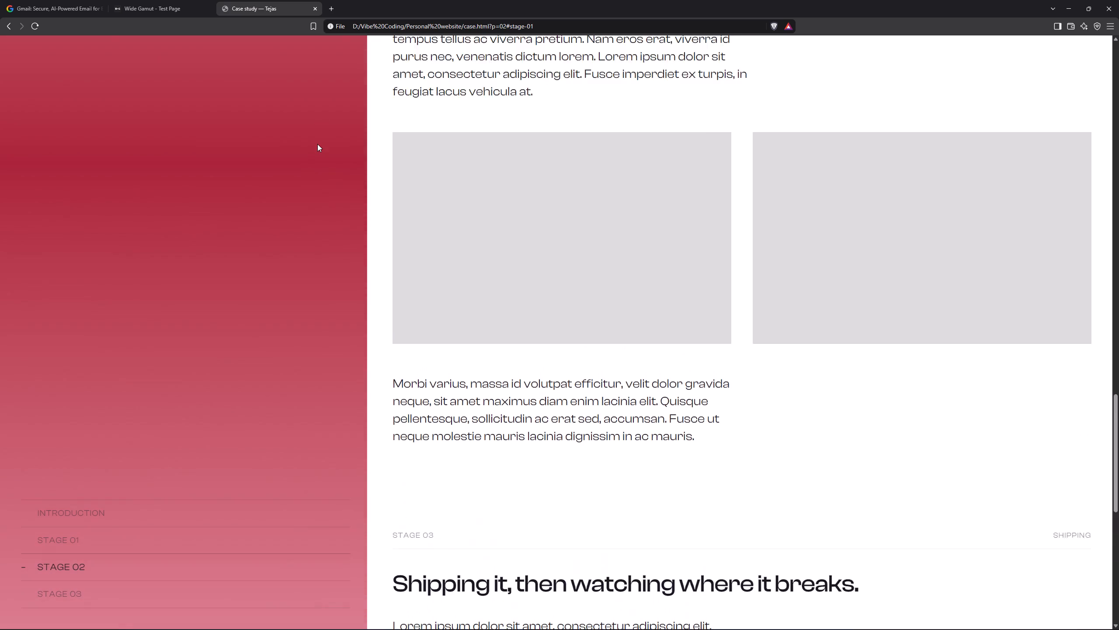
pyautogui.scroll(20, 317, 144)
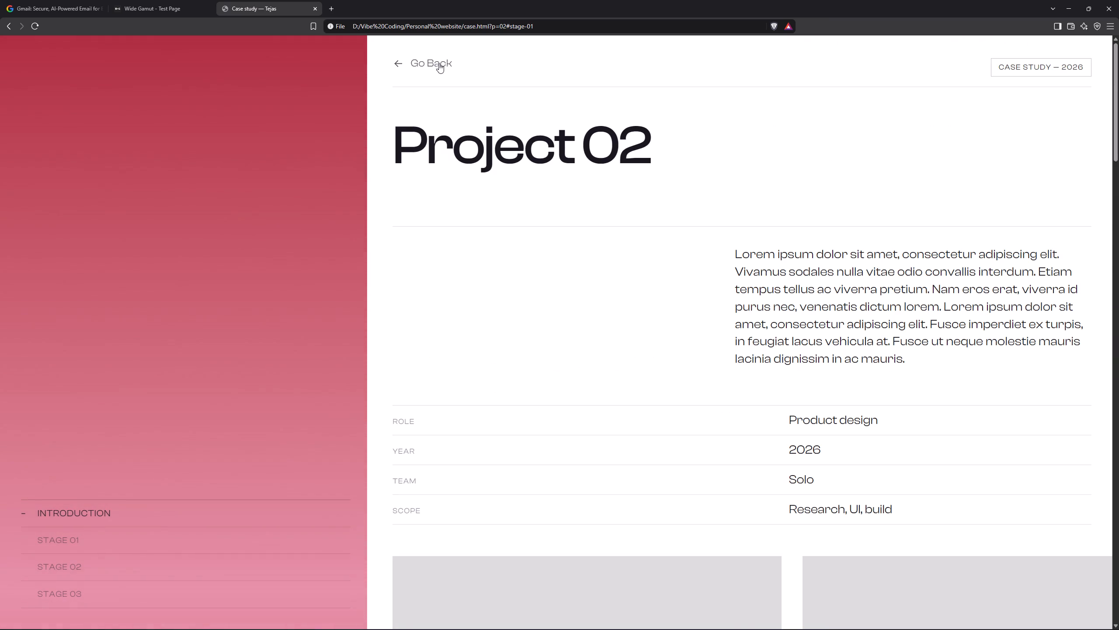
pyautogui.click(441, 61)
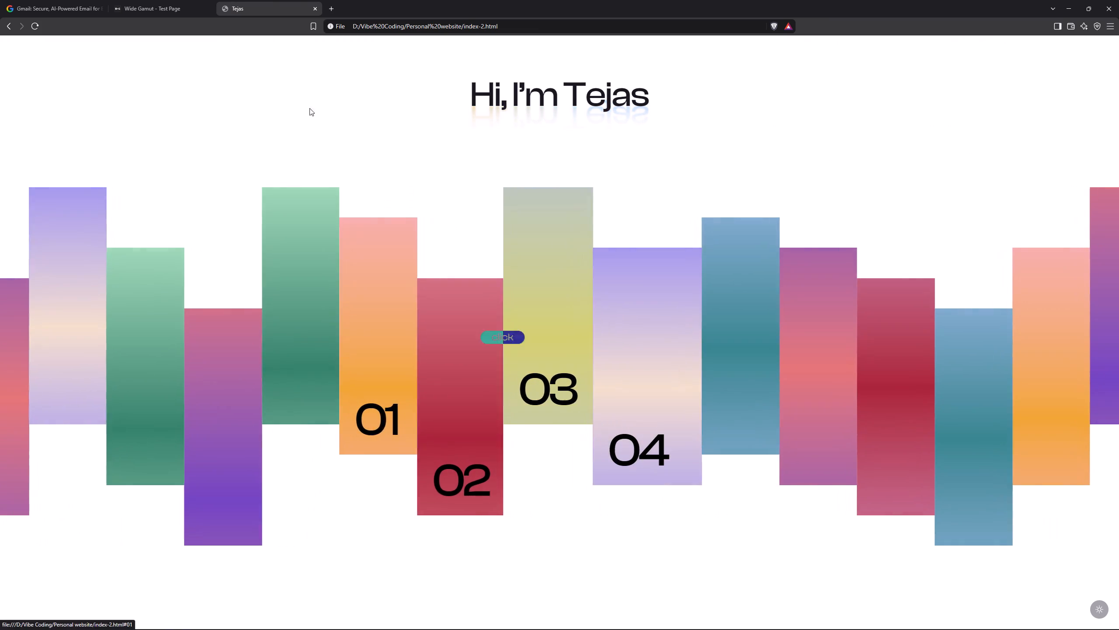
# Reload the index-2.html homepage several times to check how it loads.
pyautogui.click(38, 24)
pyautogui.click(38, 24)
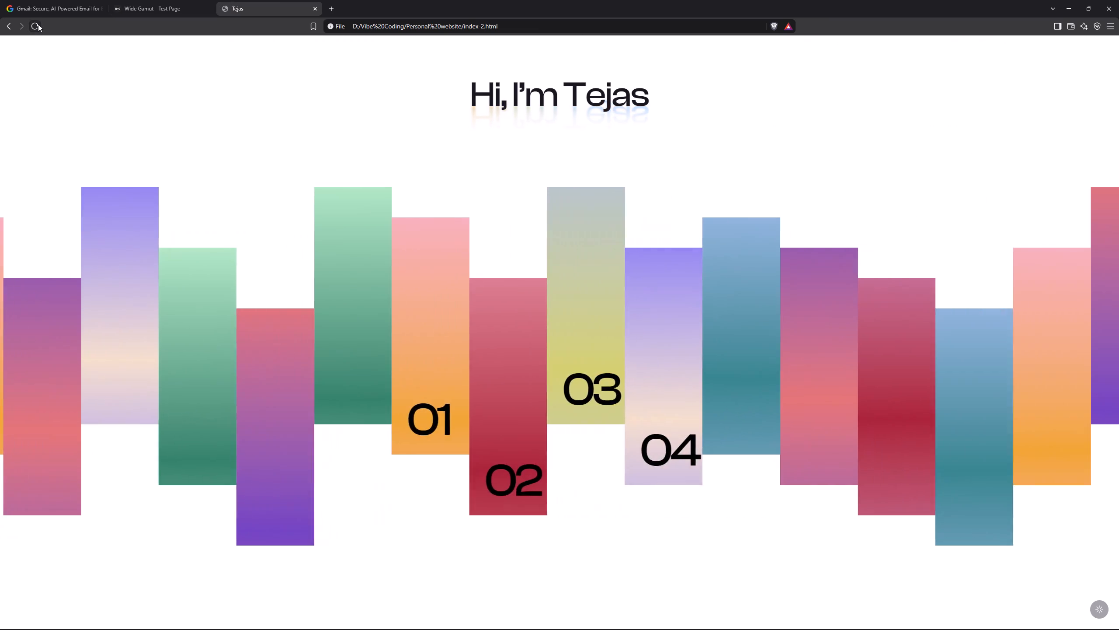
pyautogui.click(38, 24)
pyautogui.click(38, 24)
pyautogui.click(38, 24)
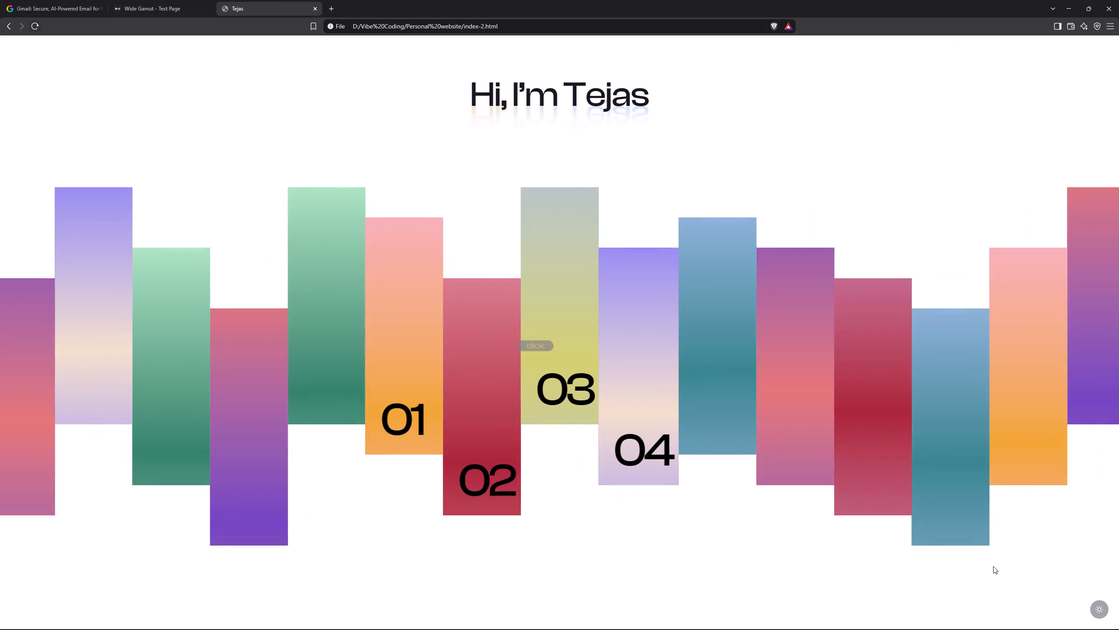
# Try the homepage's dark and light themes several times, ending on the light theme.
pyautogui.click(1102, 612)
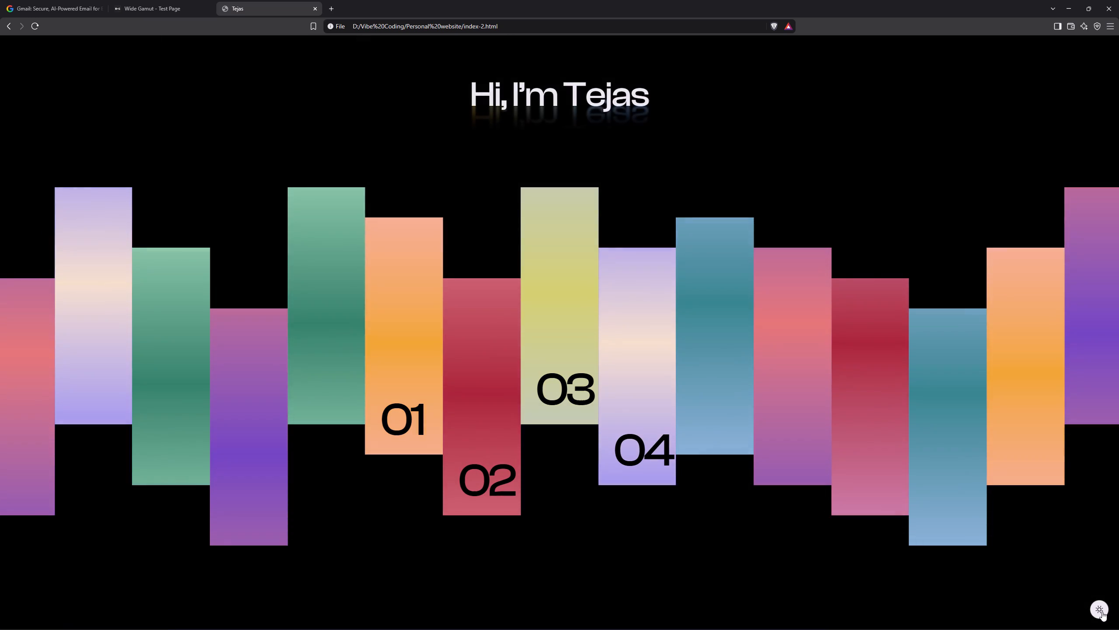
pyautogui.click(1102, 612)
pyautogui.click(1100, 611)
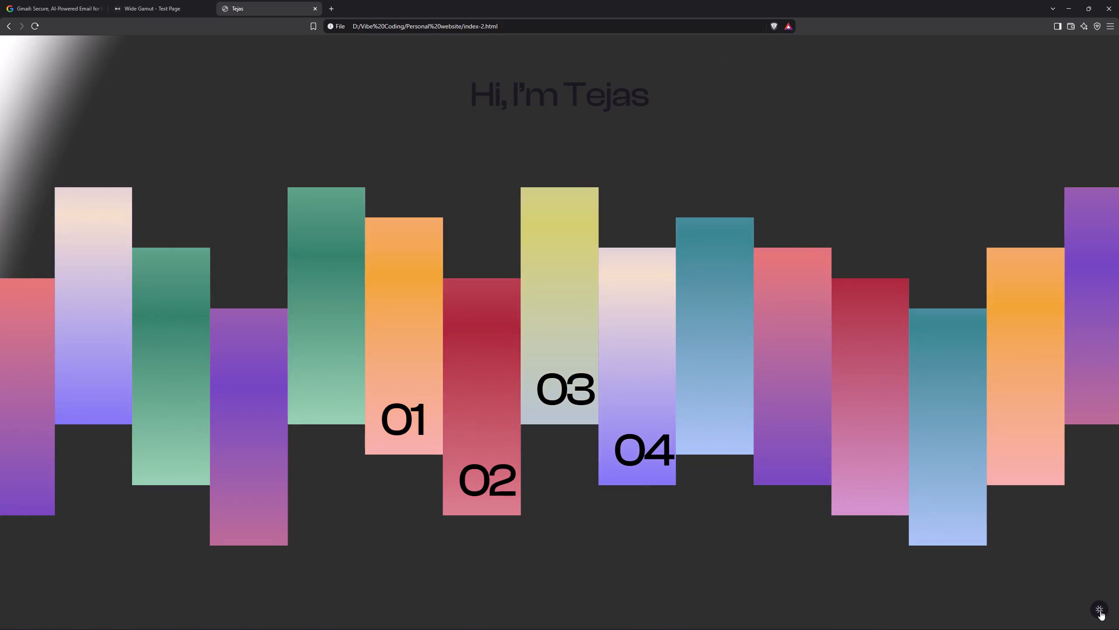
pyautogui.click(1098, 612)
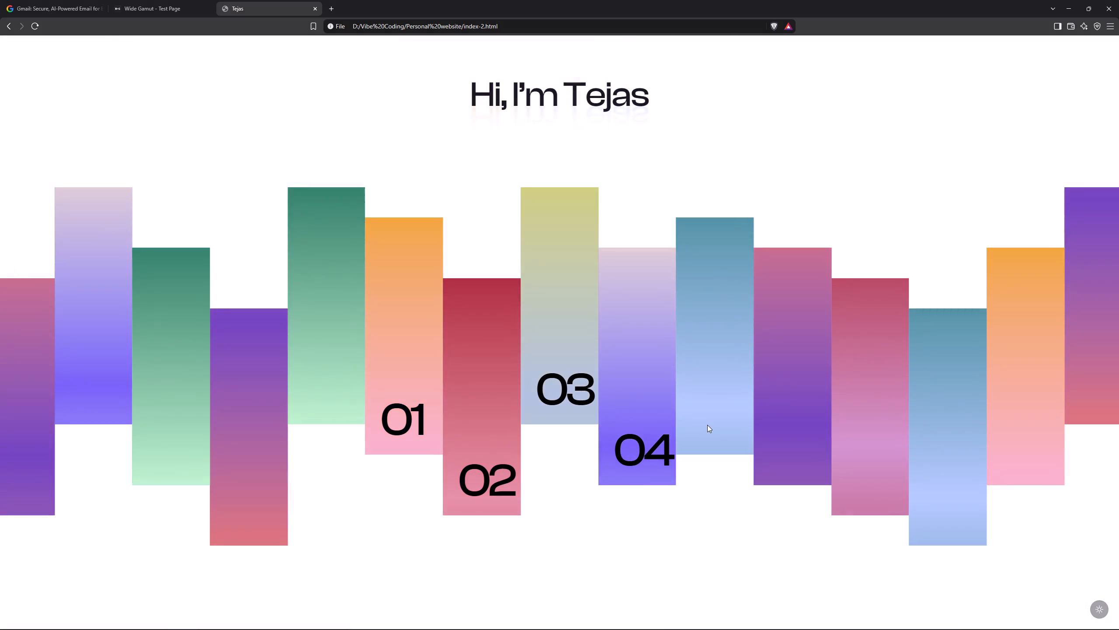
# Try the homepage's project strips 03 and 04, scroll through the expanded strip 04, and return to the homepage.
pyautogui.click(539, 353)
pyautogui.click(539, 353)
pyautogui.click(676, 388)
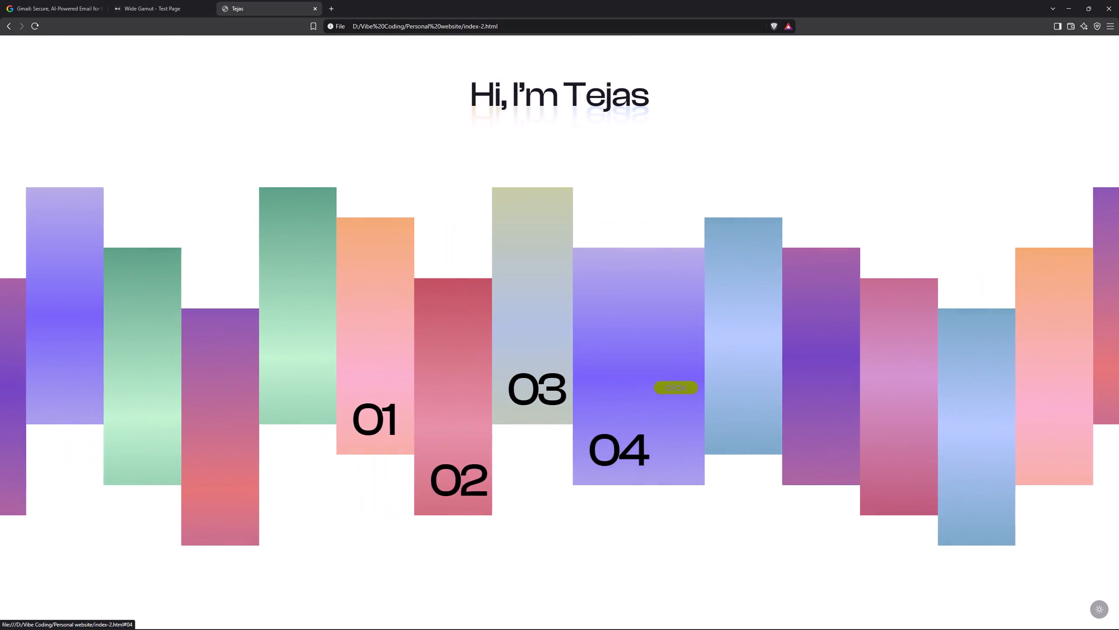
pyautogui.click(676, 388)
pyautogui.click(635, 384)
pyautogui.scroll(-1, 635, 384)
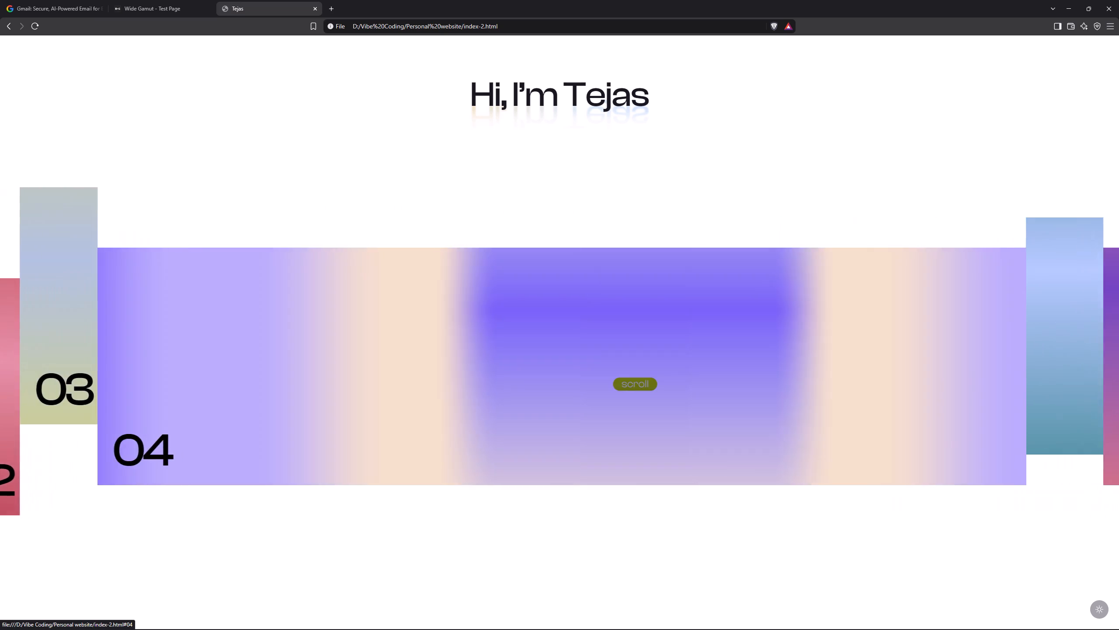
pyautogui.scroll(-2, 635, 384)
pyautogui.click(410, 65)
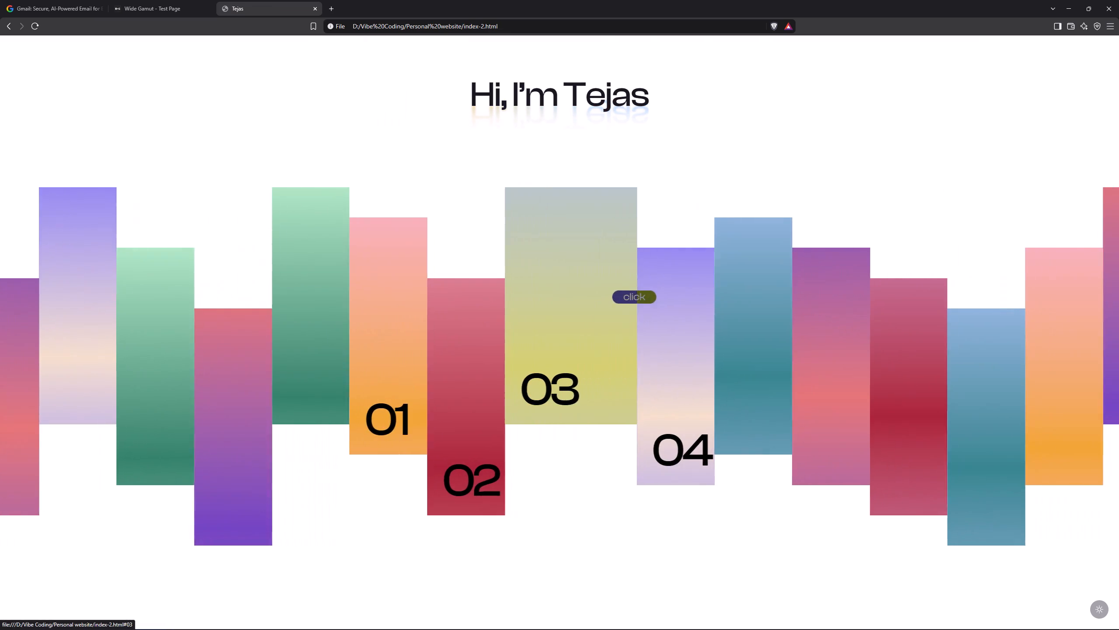
# Close the Brave window with all its tabs and dismiss the open address suggestions in Zen.
pyautogui.click(1072, 6)
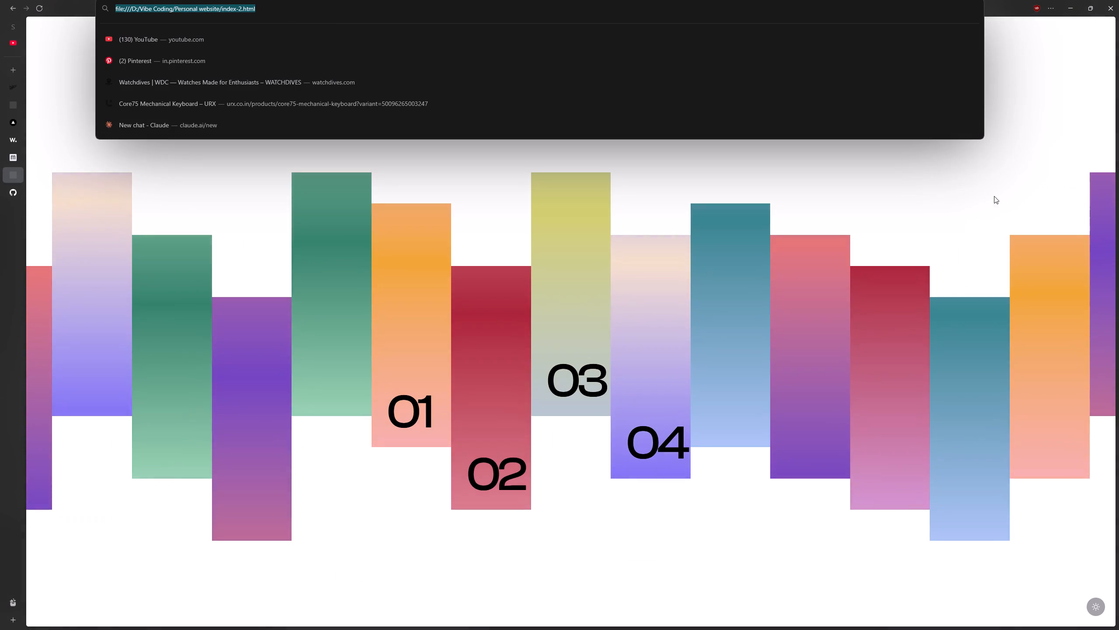
pyautogui.click(995, 196)
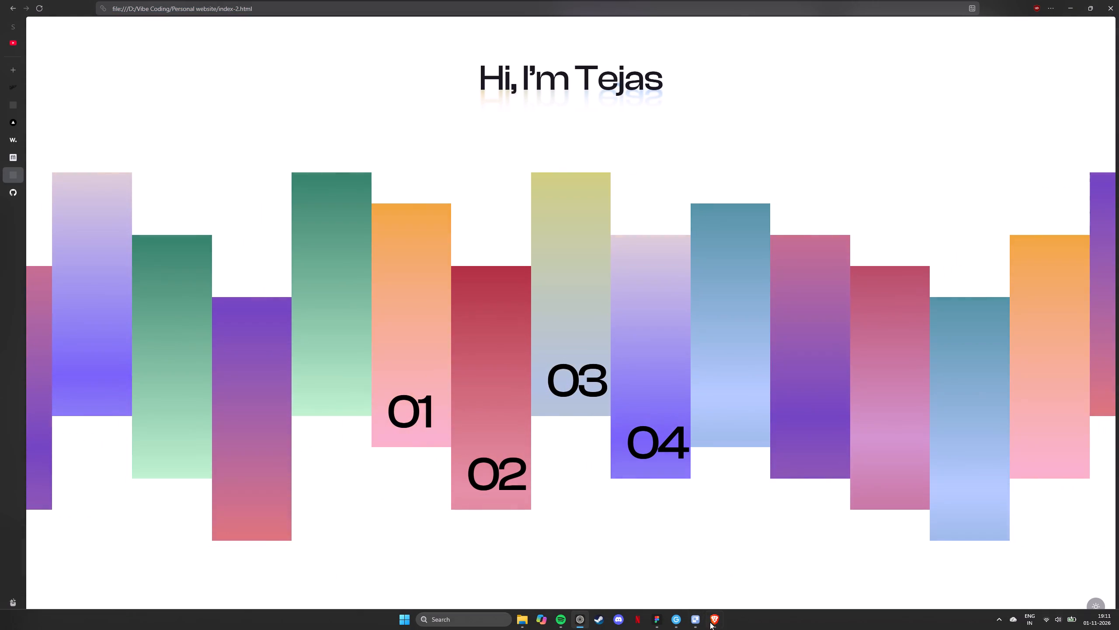
pyautogui.click(754, 543)
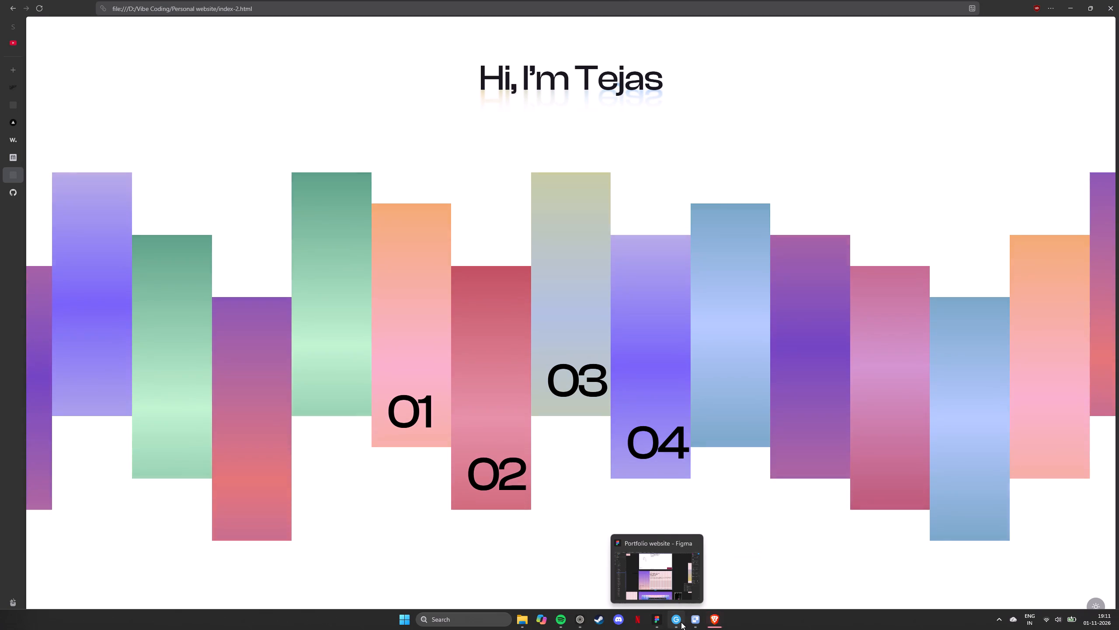
pyautogui.doubleClick(751, 541)
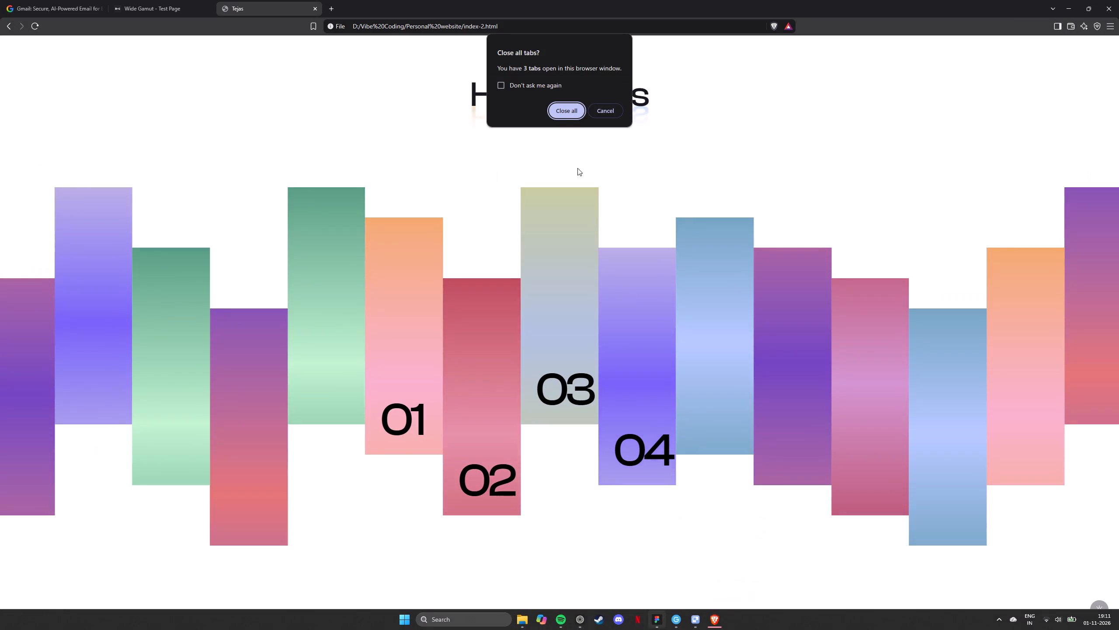
pyautogui.click(577, 103)
pyautogui.click(570, 112)
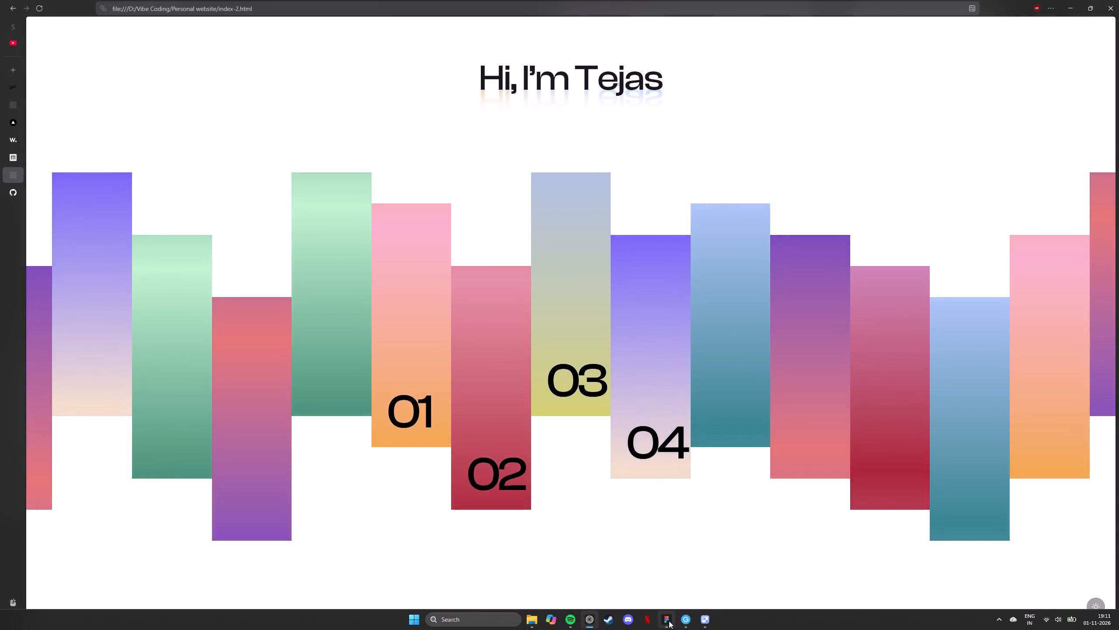
# Switch to Figma and look over the case study and homepage frames in the Portfolio website explorations.
pyautogui.click(669, 621)
pyautogui.click(805, 319)
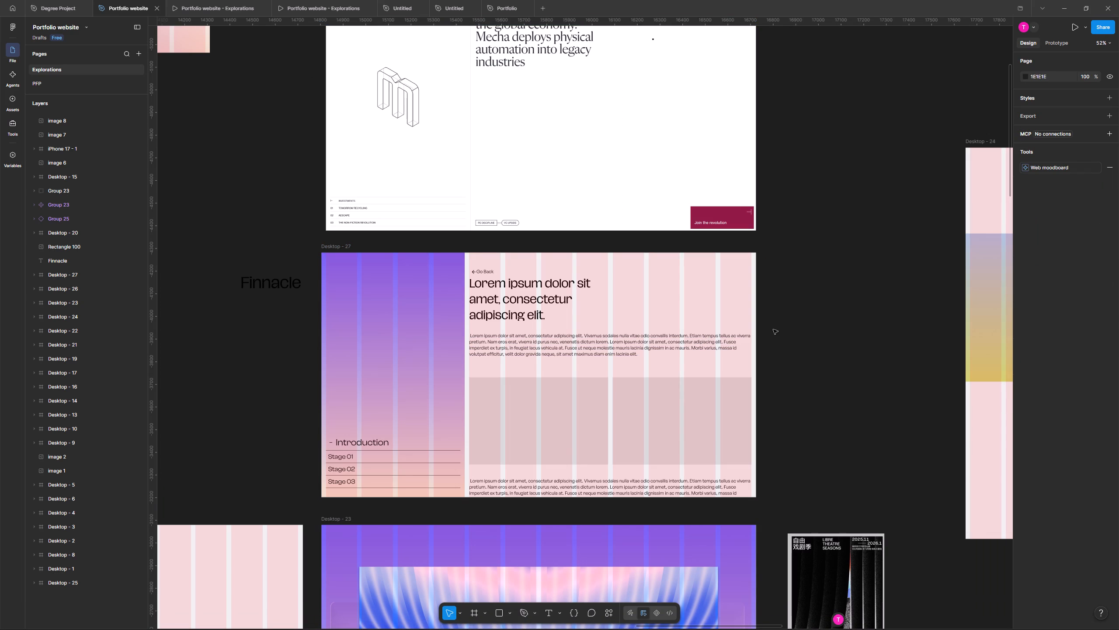
pyautogui.hscroll(-9, 773, 329)
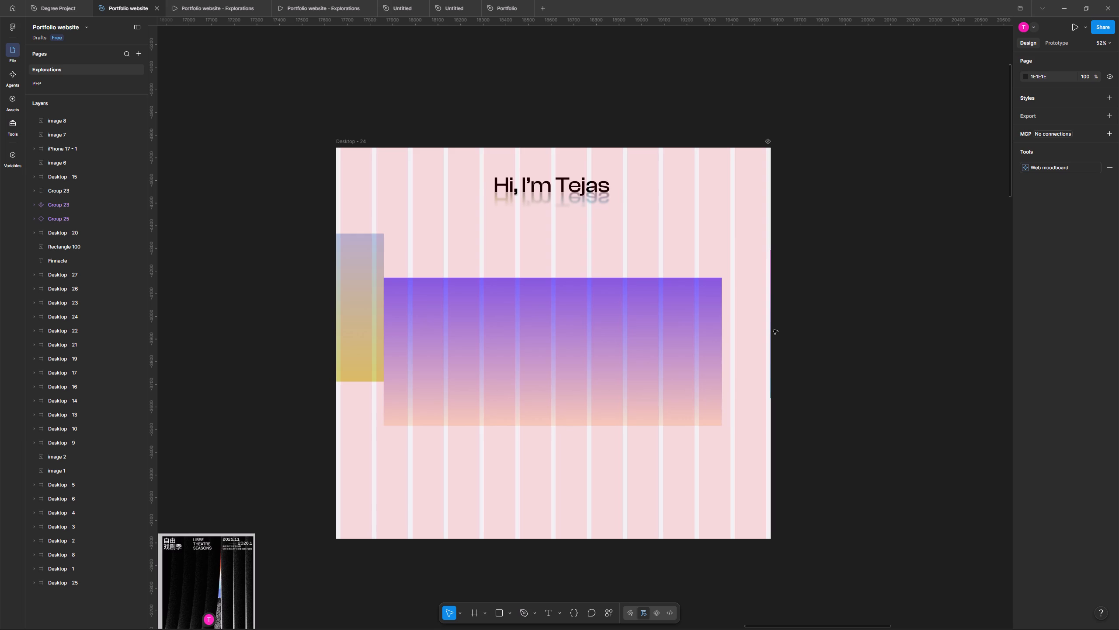
pyautogui.hscroll(2, 773, 329)
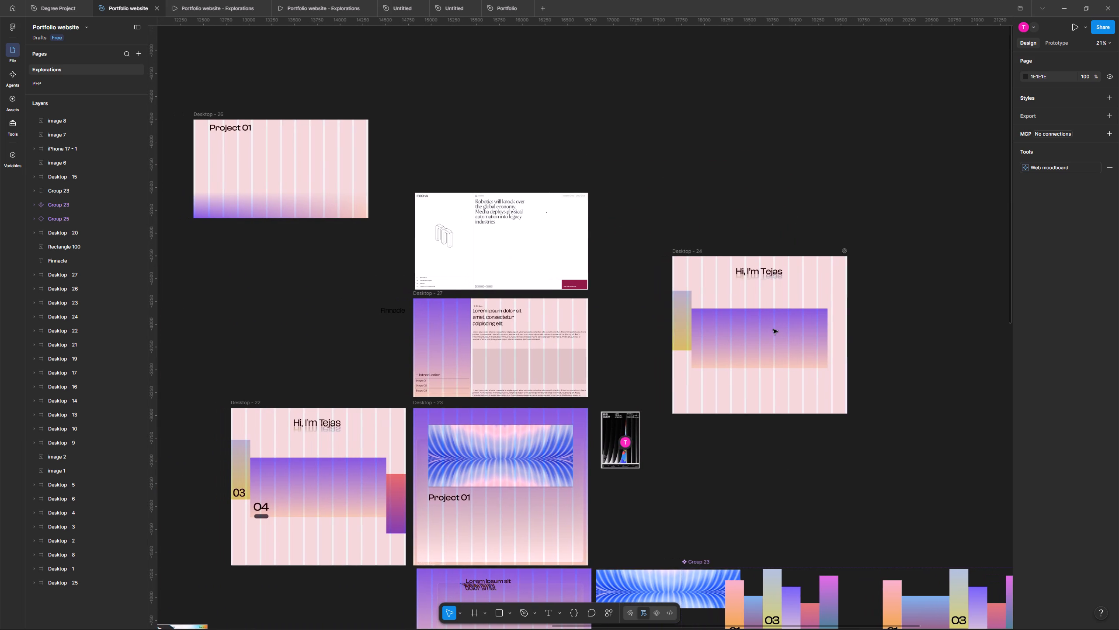
pyautogui.hscroll(-4, 773, 329)
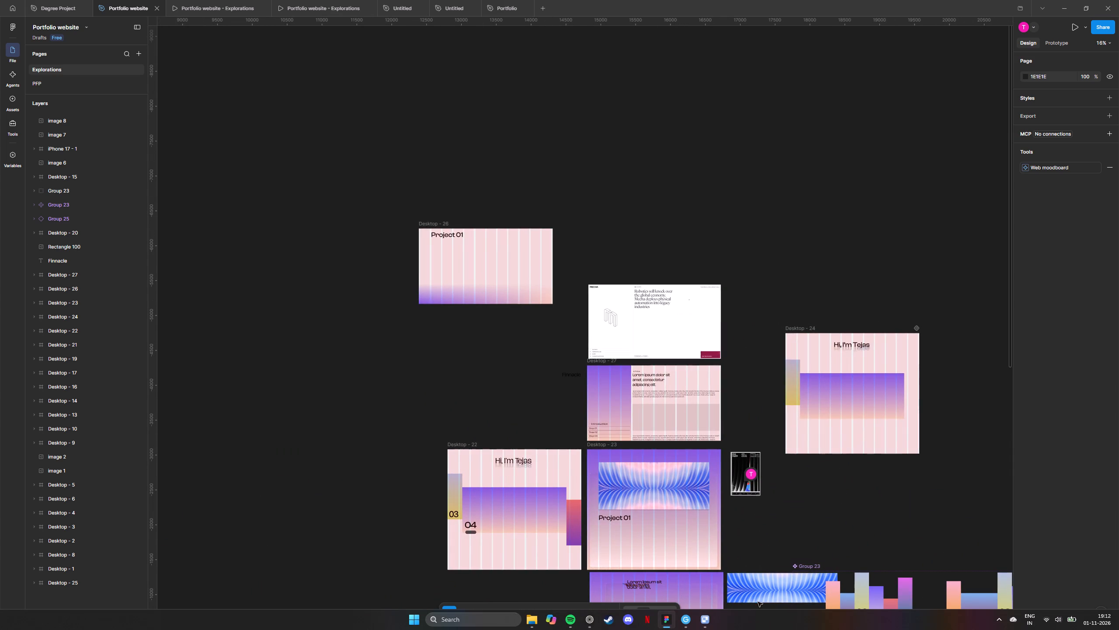
# In Paper, duplicate the Open frame's wide purple-to-peach rectangle into the "A modern investment platform." case study frame at about X 121, Y 125.
pyautogui.click(705, 628)
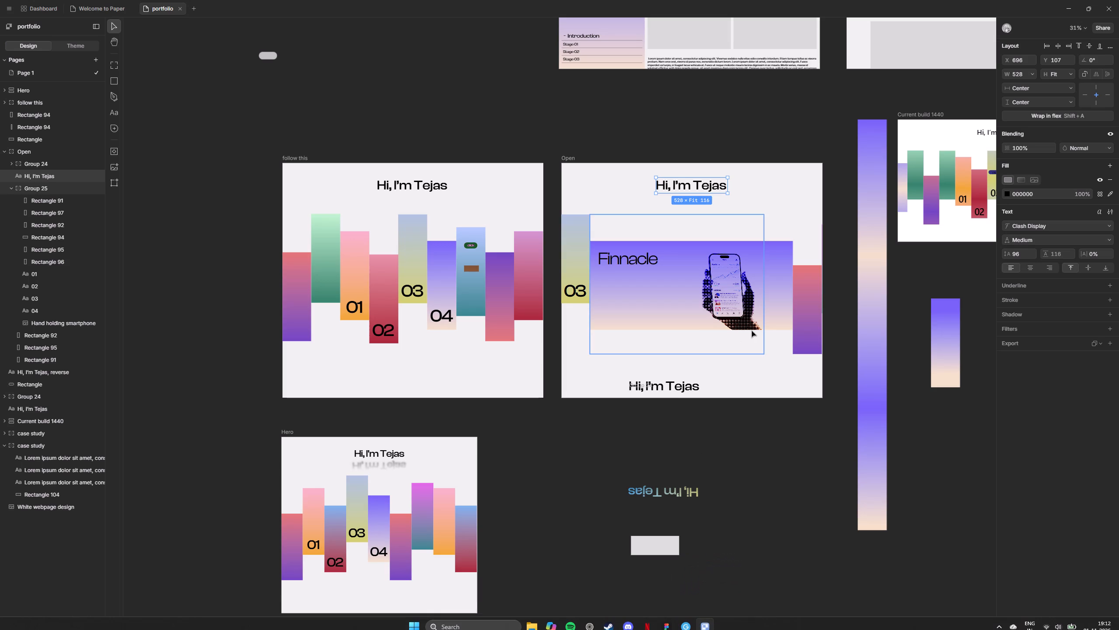
pyautogui.click(794, 133)
pyautogui.scroll(3, 794, 133)
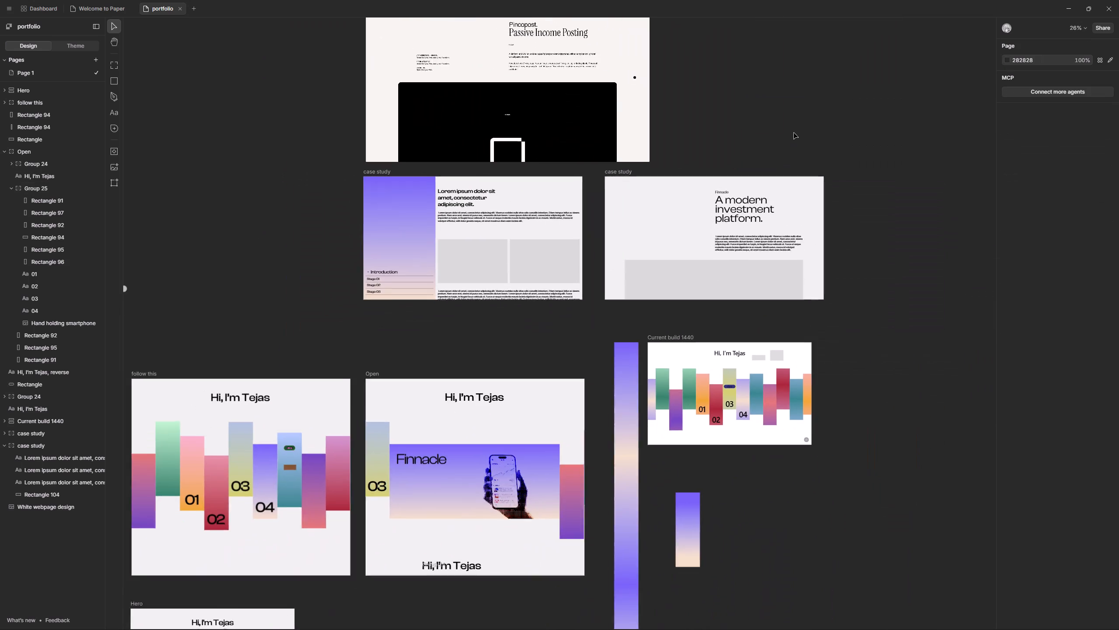
pyautogui.scroll(-1, 794, 133)
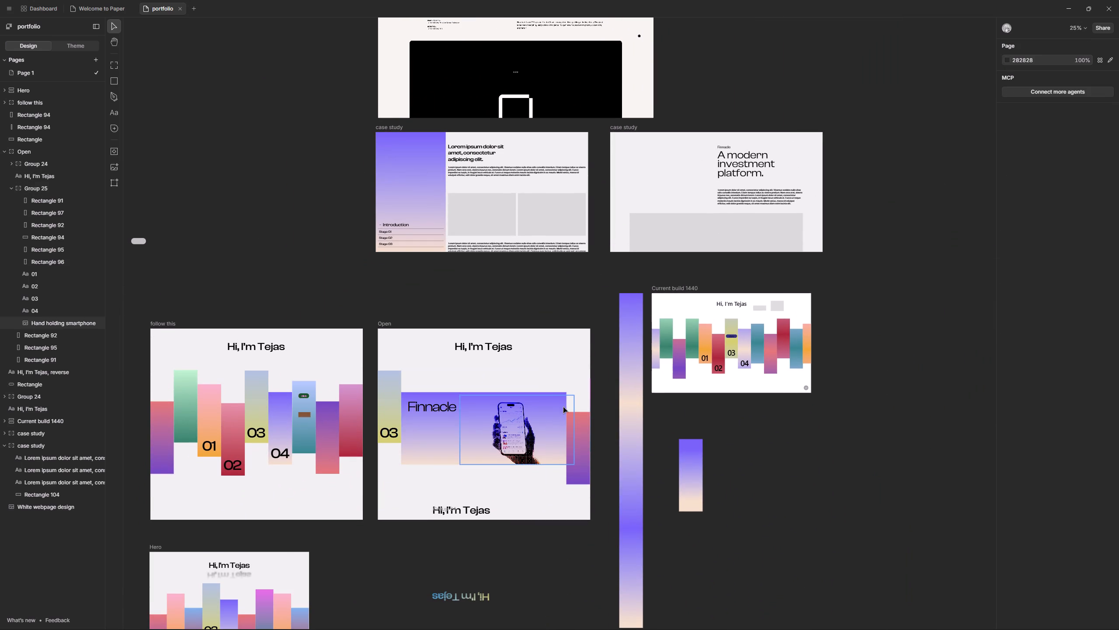
pyautogui.click(553, 392)
pyautogui.keyDown('alt'); pyautogui.moveTo(425, 436); pyautogui.dragTo(676, 189); pyautogui.keyUp('alt')
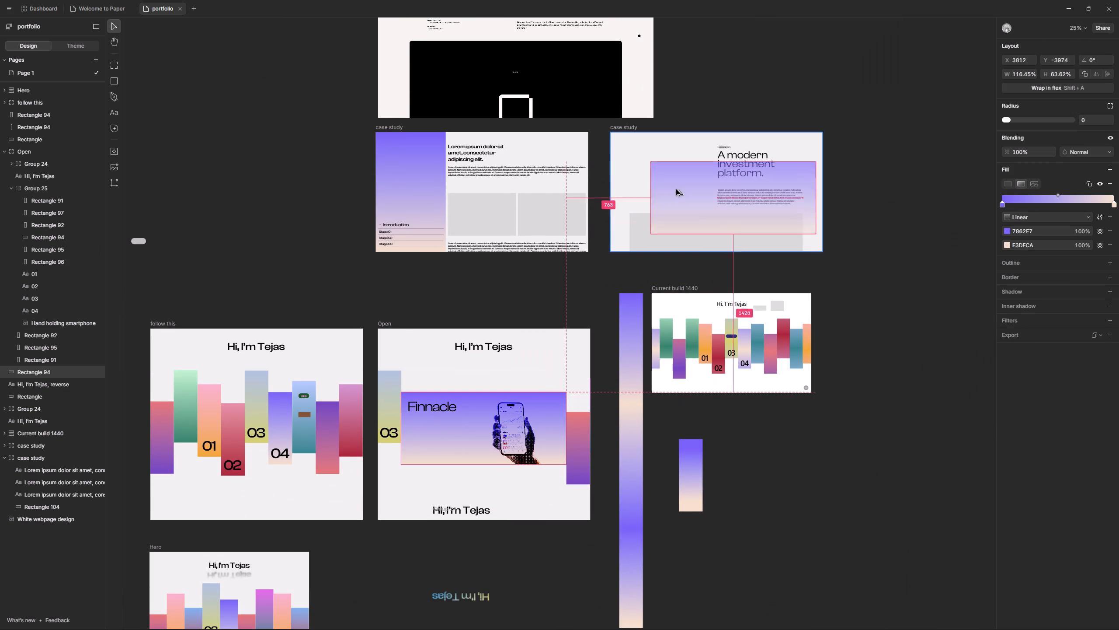
pyautogui.keyDown('alt'); pyautogui.moveTo(676, 189); pyautogui.dragTo(647, 189); pyautogui.keyUp('alt')
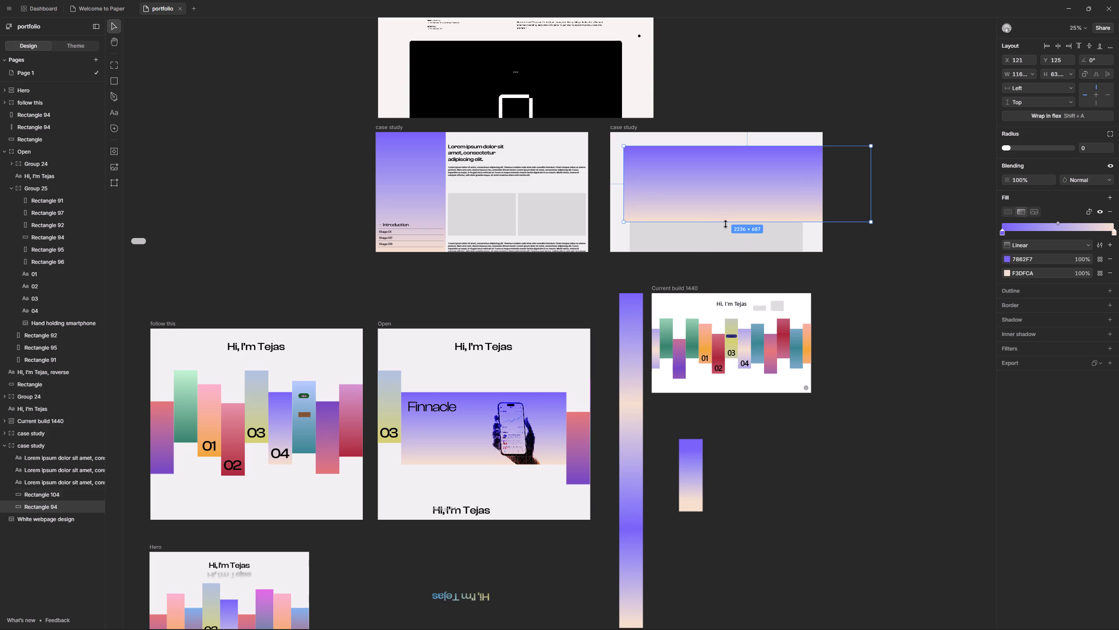
# Resize the gradient rectangle beside the heading to about 775 × 551 at X 176, using the layout guides to align it.
pyautogui.moveTo(872, 186); pyautogui.dragTo(714, 184)
pyautogui.hotkey('shift', 'g')
pyautogui.moveTo(686, 221); pyautogui.dragTo(683, 203)
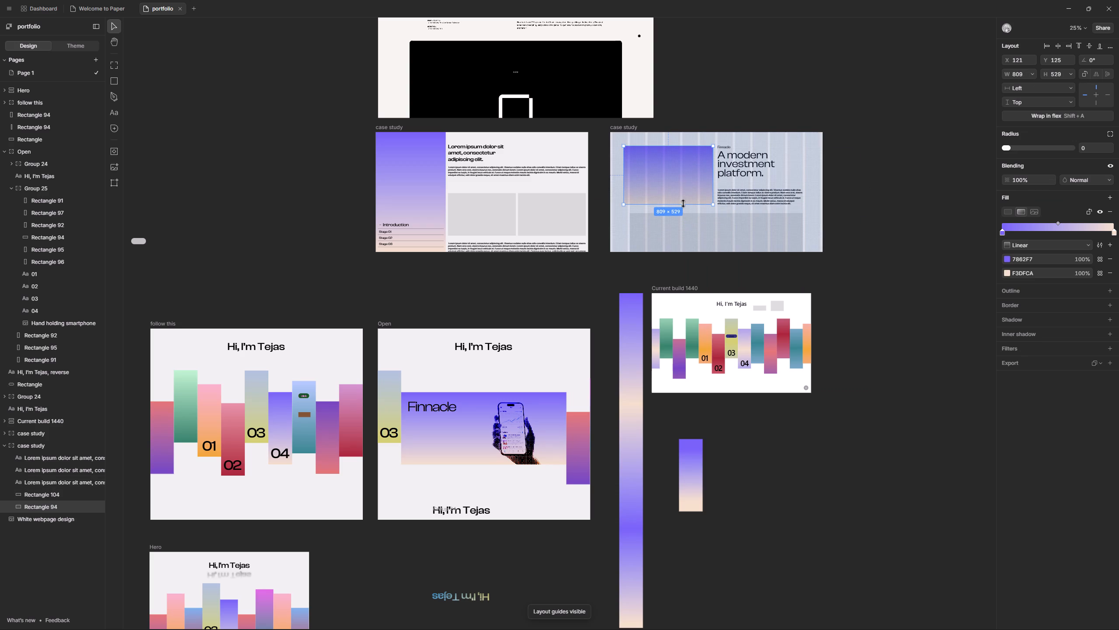
pyautogui.moveTo(683, 203); pyautogui.dragTo(686, 206)
pyautogui.click(712, 180)
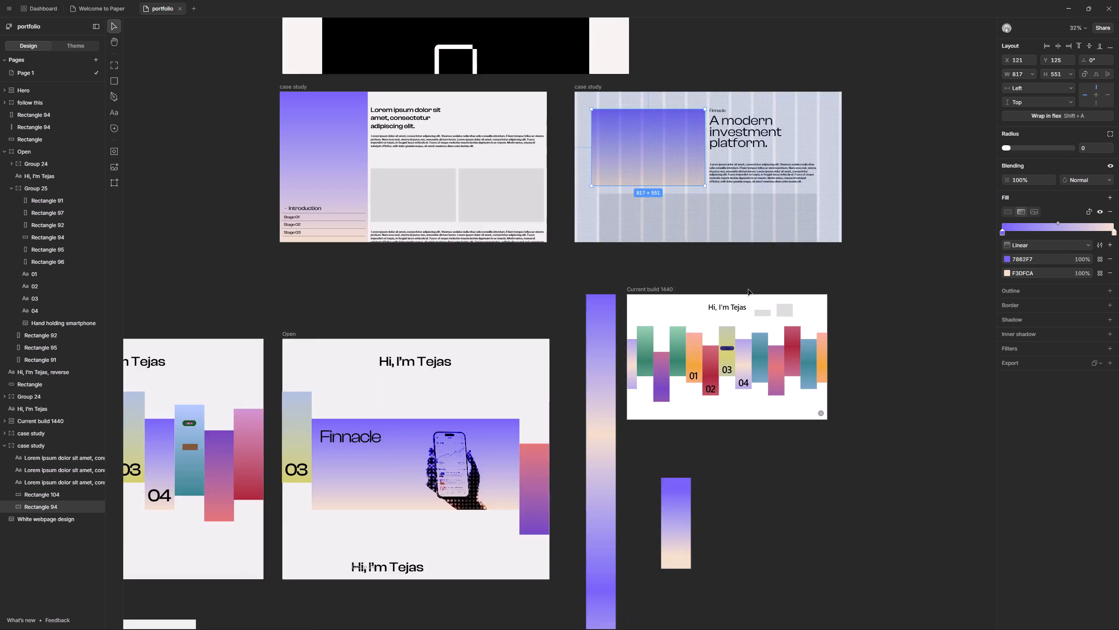
pyautogui.scroll(3, 748, 289)
pyautogui.moveTo(559, 210); pyautogui.dragTo(564, 210)
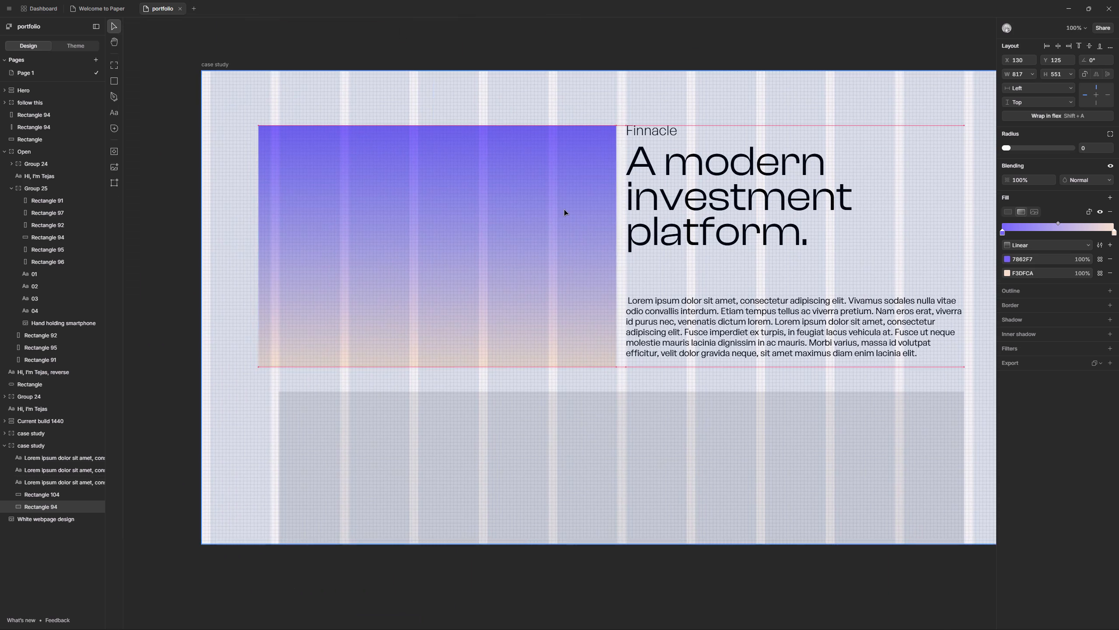
pyautogui.moveTo(564, 210); pyautogui.dragTo(565, 209)
pyautogui.moveTo(260, 213); pyautogui.dragTo(279, 215)
pyautogui.click(505, 93)
pyautogui.hotkey('shift', 'g')
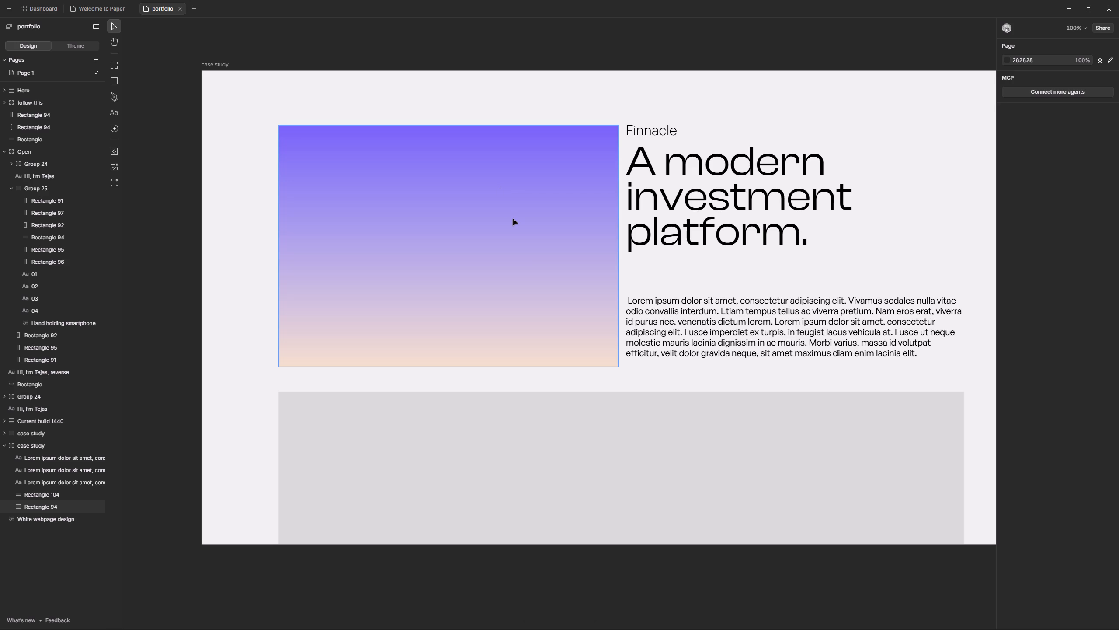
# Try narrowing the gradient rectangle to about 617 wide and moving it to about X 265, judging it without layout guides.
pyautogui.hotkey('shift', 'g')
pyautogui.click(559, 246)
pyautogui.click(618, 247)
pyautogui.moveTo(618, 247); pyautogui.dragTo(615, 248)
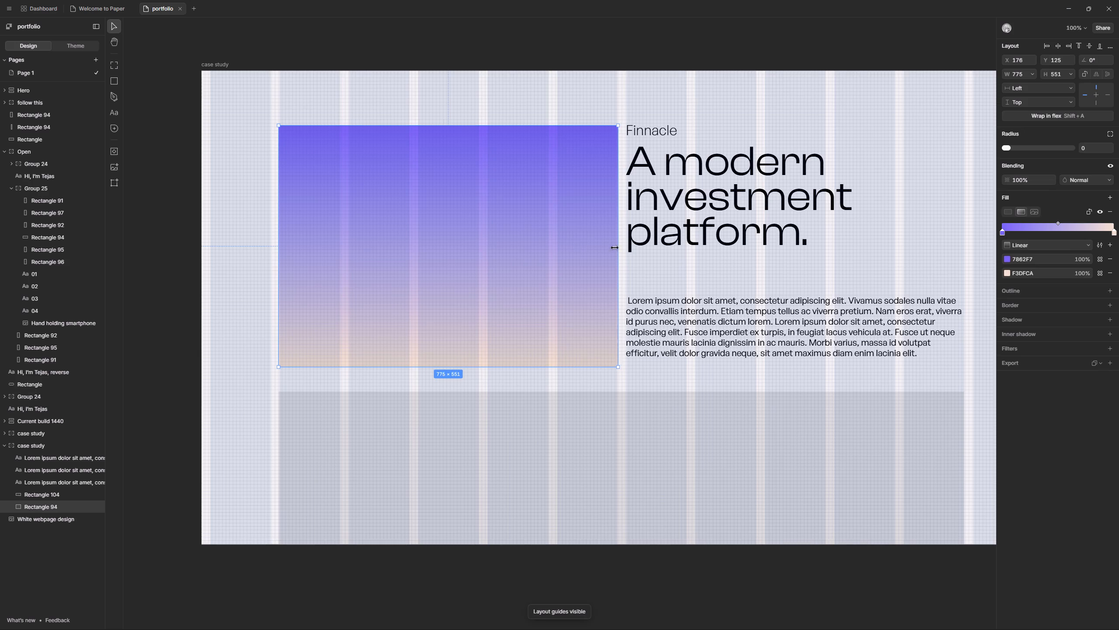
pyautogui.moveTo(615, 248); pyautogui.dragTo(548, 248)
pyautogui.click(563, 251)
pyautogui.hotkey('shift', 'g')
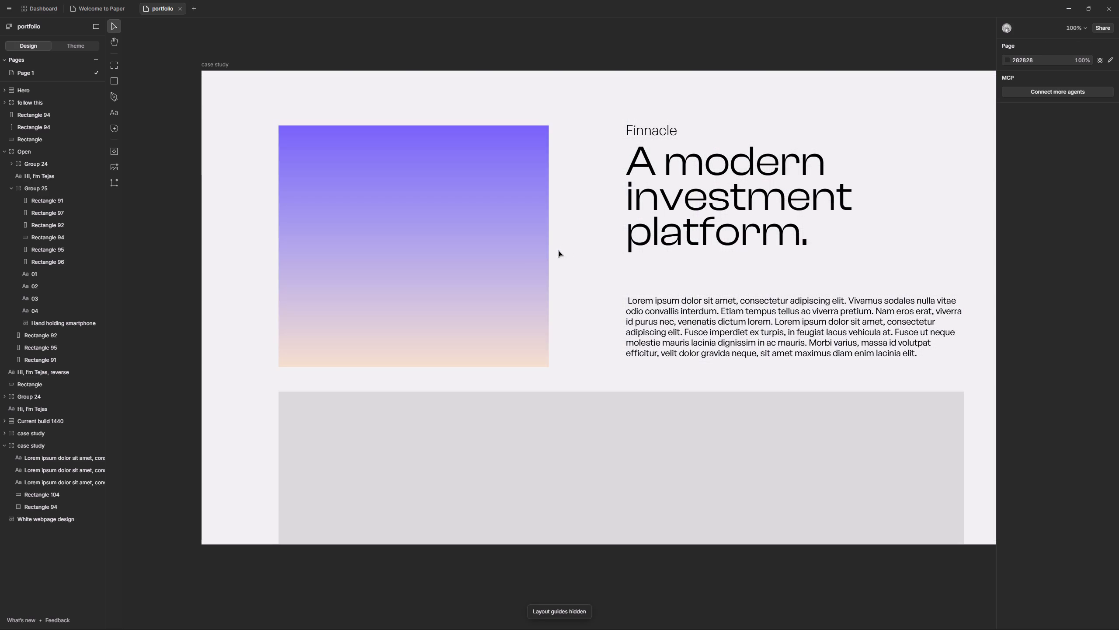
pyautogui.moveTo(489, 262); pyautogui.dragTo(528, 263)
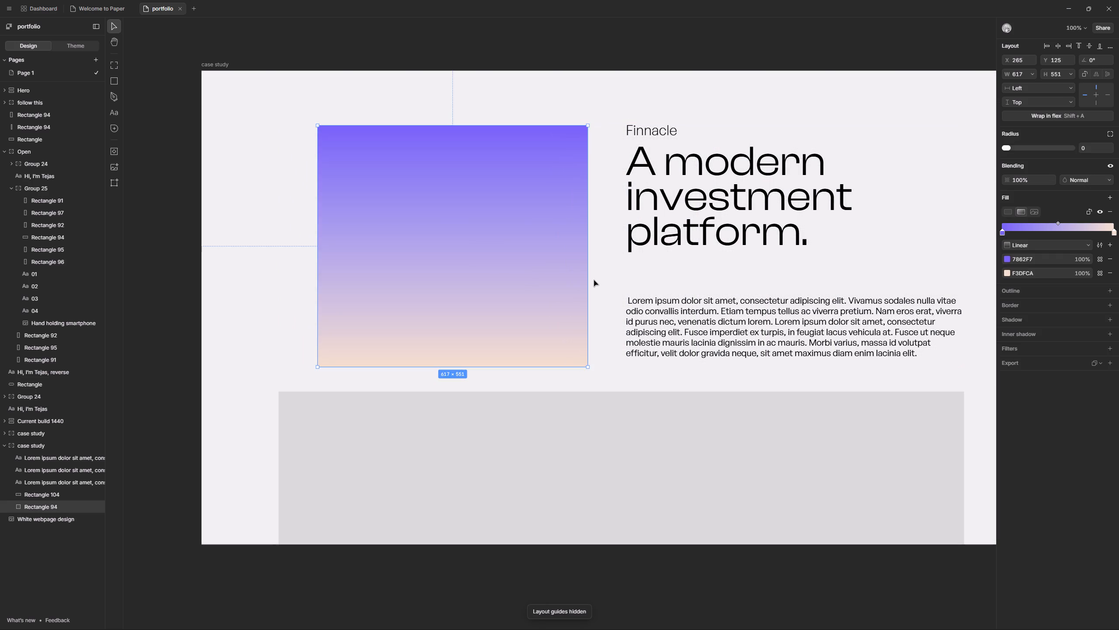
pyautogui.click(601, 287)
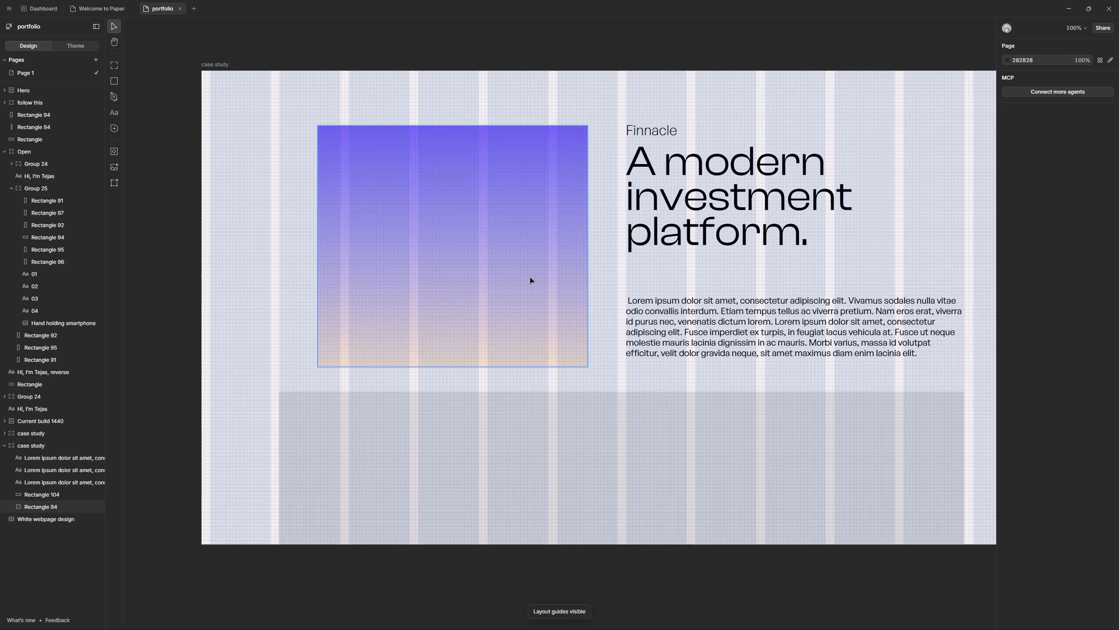
# With layout guides shown, align the gradient rectangle's right edge to the column before the heading and extend its left edge to X 176, about 773 wide.
pyautogui.hotkey('shift', 'g')
pyautogui.click(500, 265)
pyautogui.moveTo(503, 265); pyautogui.dragTo(532, 266)
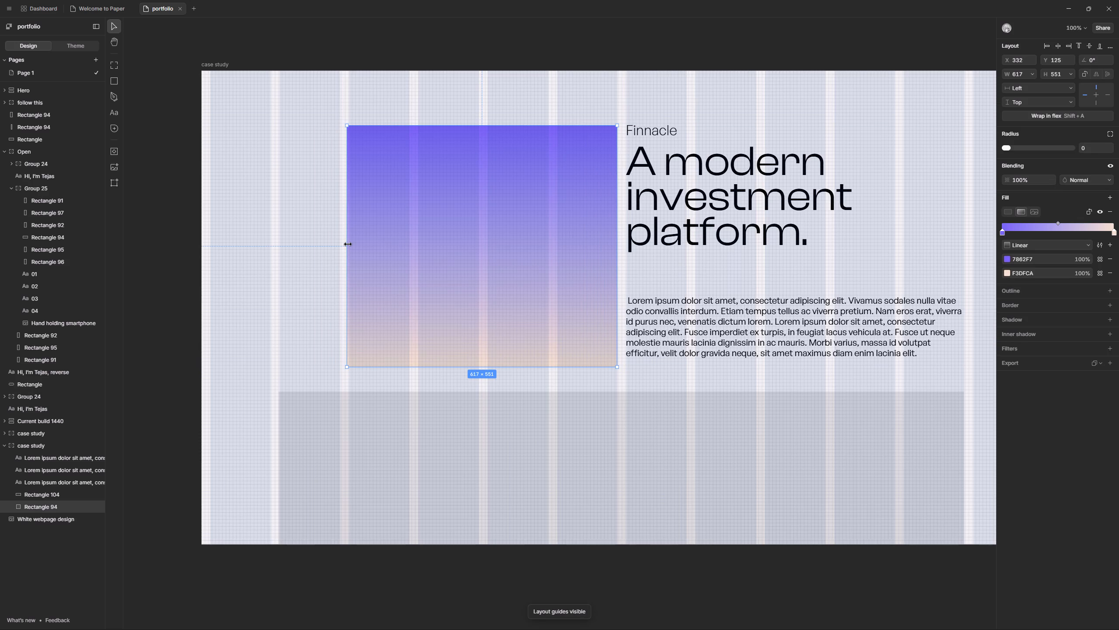
pyautogui.moveTo(347, 244); pyautogui.dragTo(281, 246)
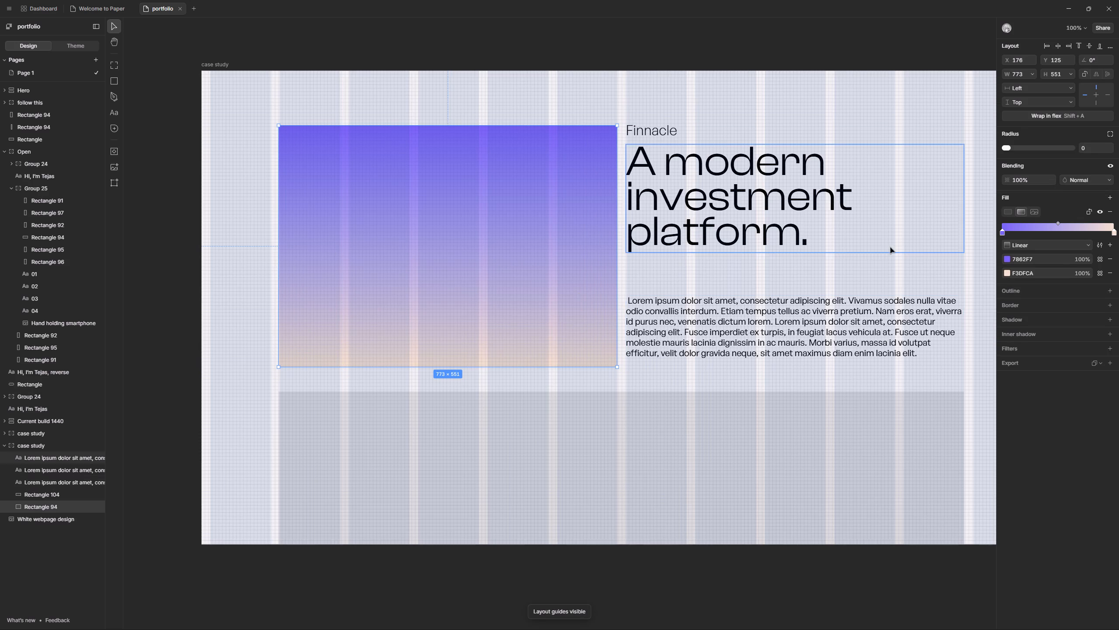
pyautogui.click(891, 247)
pyautogui.click(854, 278)
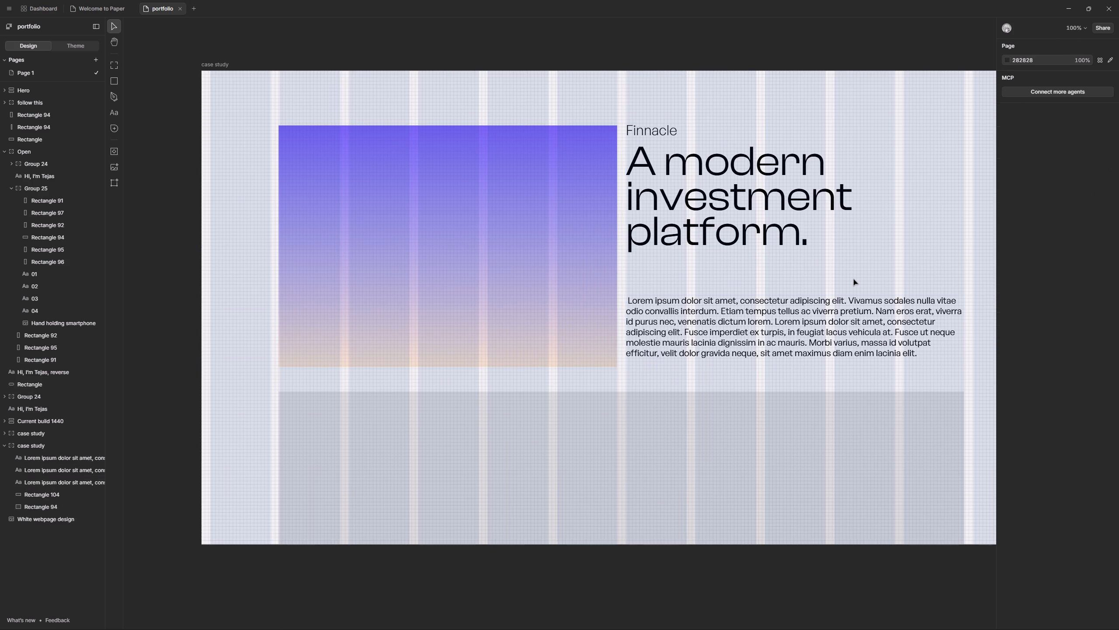
pyautogui.hotkey('shift', 'g')
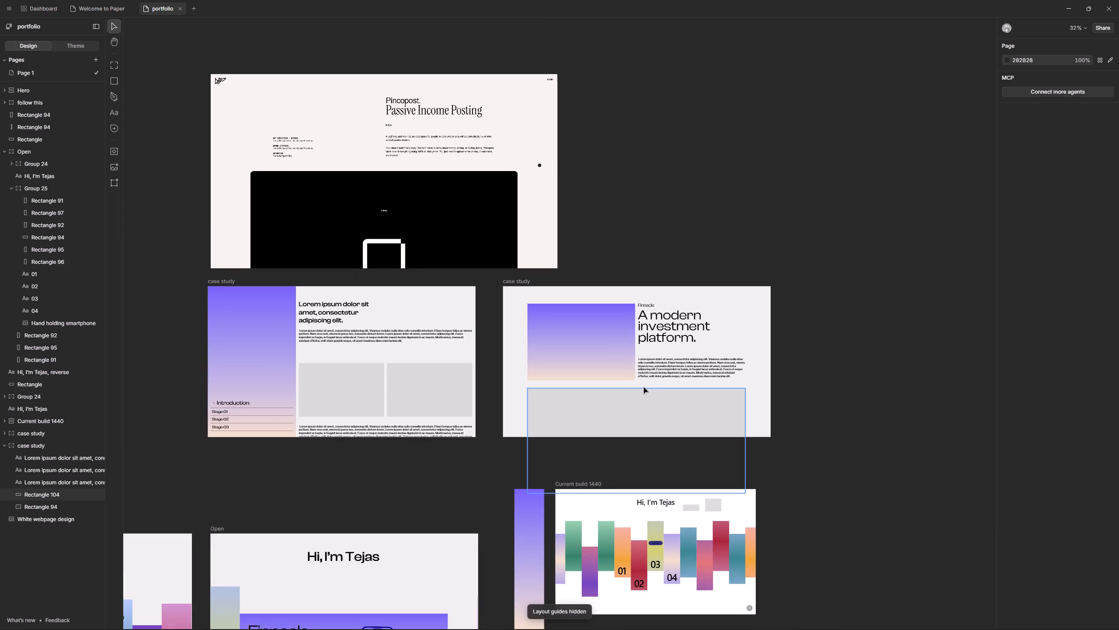
# Rename the "A modern investment platform." case study frame as "case study#2 fold 1".
pyautogui.scroll(-1, 644, 387)
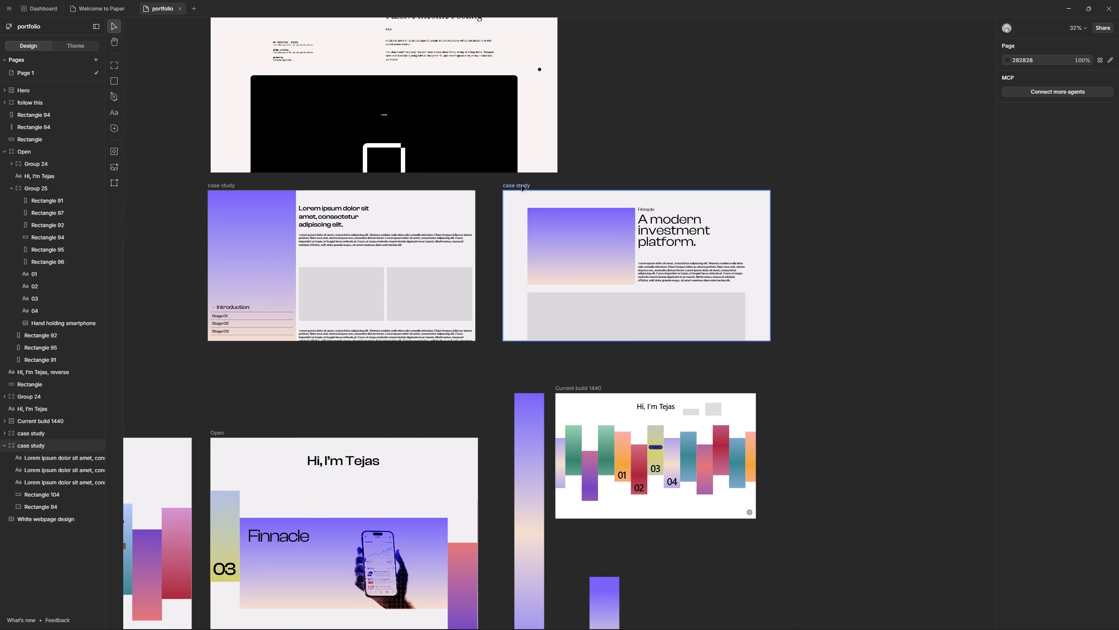
pyautogui.press('space')
pyautogui.press('space')
pyautogui.moveTo(651, 156); pyautogui.dragTo(531, 181)
pyautogui.doubleClick(400, 212)
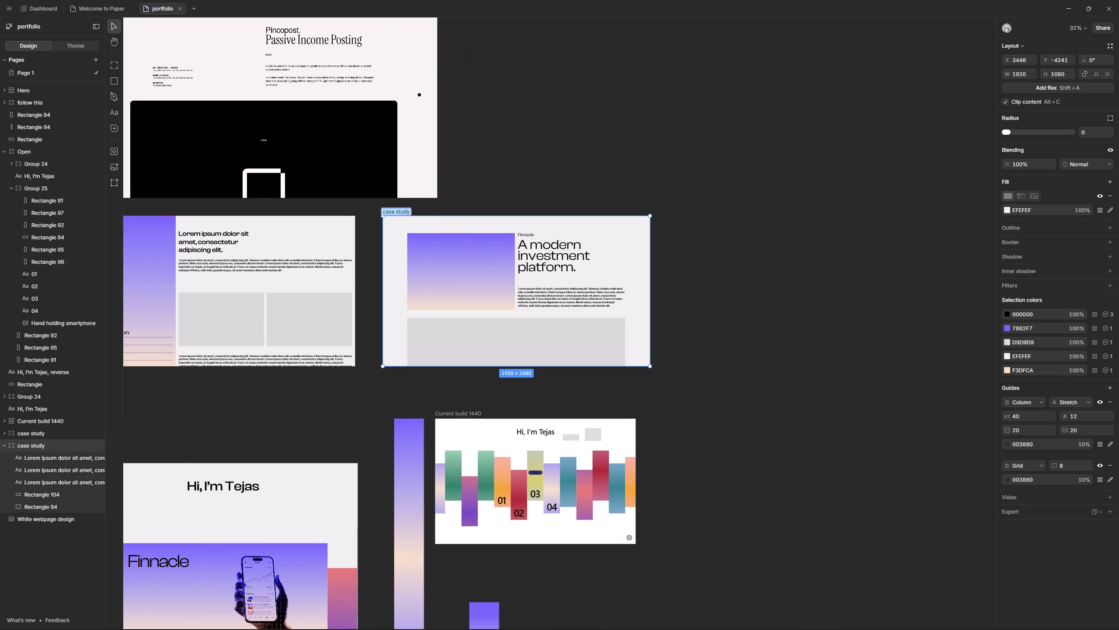
pyautogui.click(410, 210)
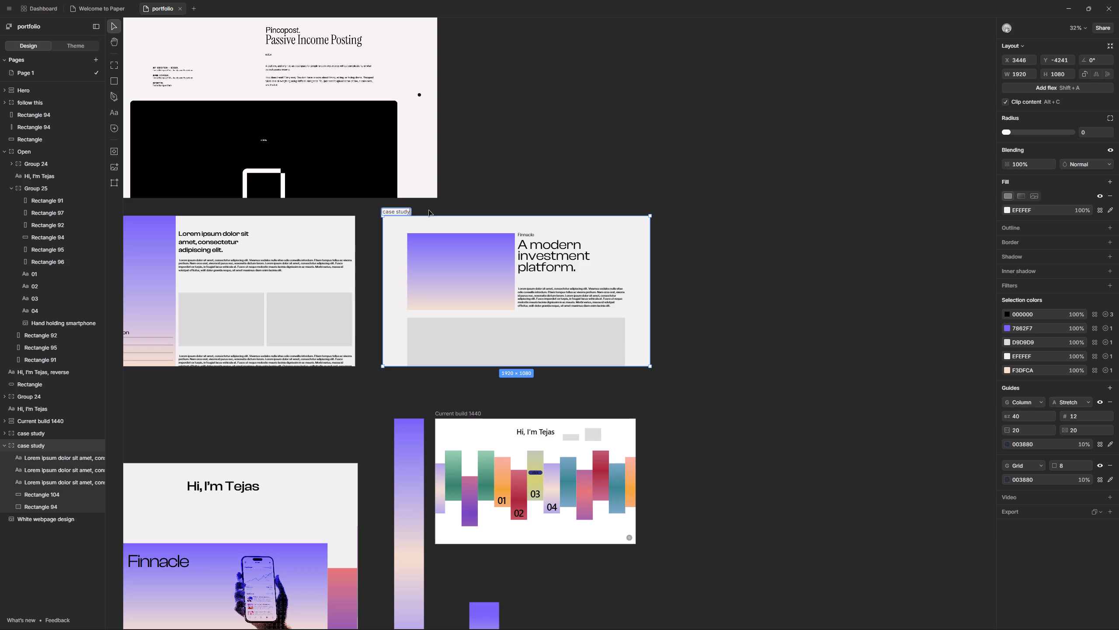
pyautogui.write('#2')
pyautogui.press('space')
pyautogui.write('fold 1')
pyautogui.press('Return')
pyautogui.click(570, 175)
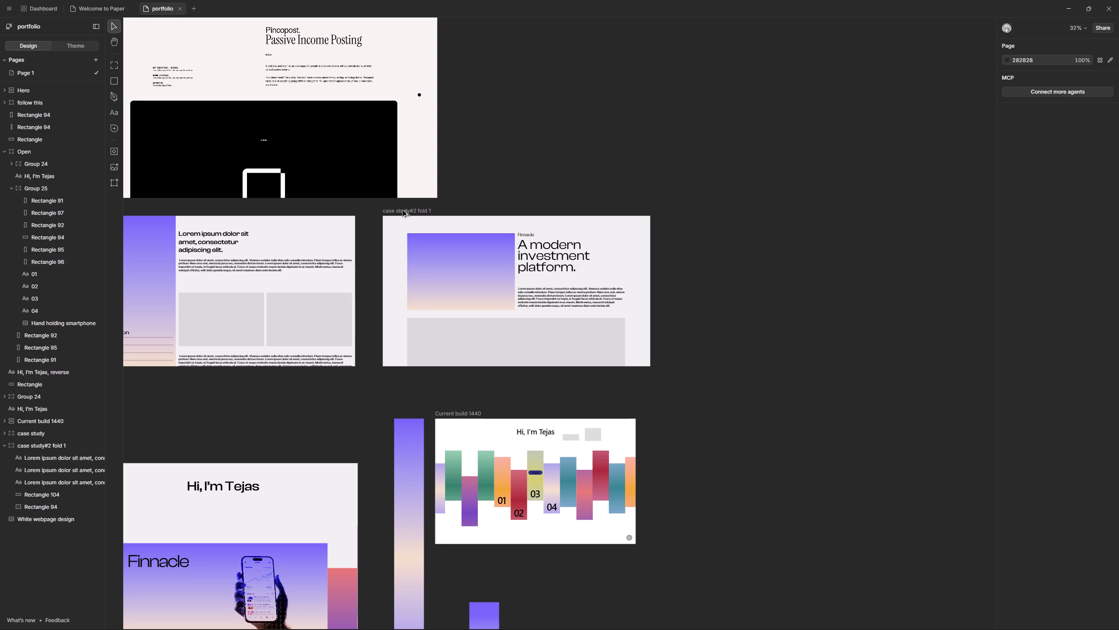
# Duplicate the "case study#2 fold 1" frame beside the original, at about X 5506.
pyautogui.keyDown('alt'); pyautogui.moveTo(403, 210); pyautogui.dragTo(689, 210); pyautogui.keyUp('alt')
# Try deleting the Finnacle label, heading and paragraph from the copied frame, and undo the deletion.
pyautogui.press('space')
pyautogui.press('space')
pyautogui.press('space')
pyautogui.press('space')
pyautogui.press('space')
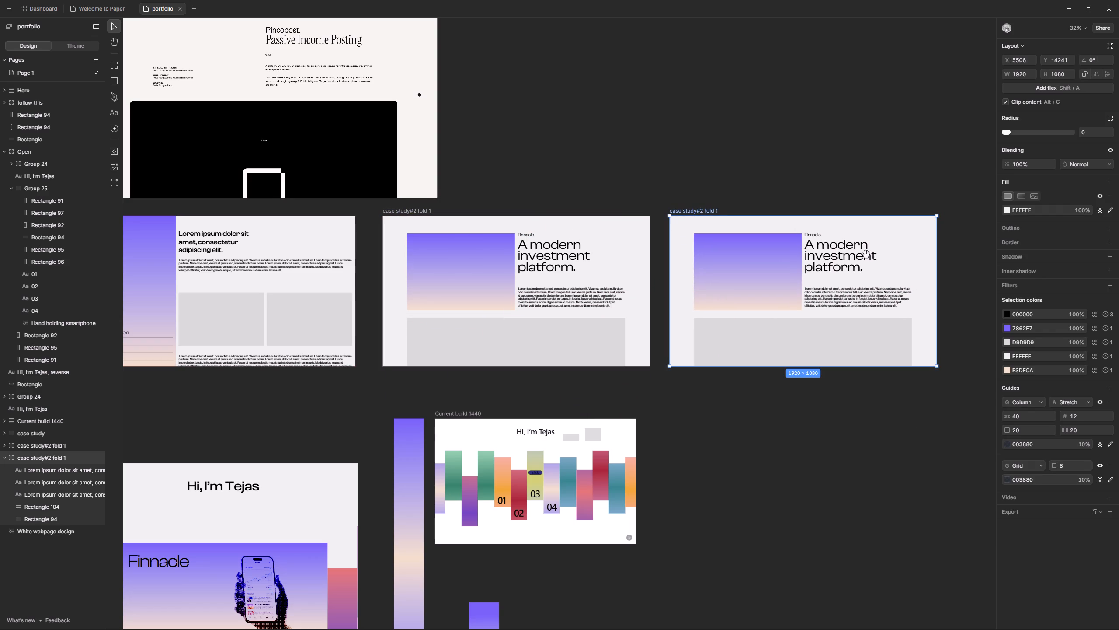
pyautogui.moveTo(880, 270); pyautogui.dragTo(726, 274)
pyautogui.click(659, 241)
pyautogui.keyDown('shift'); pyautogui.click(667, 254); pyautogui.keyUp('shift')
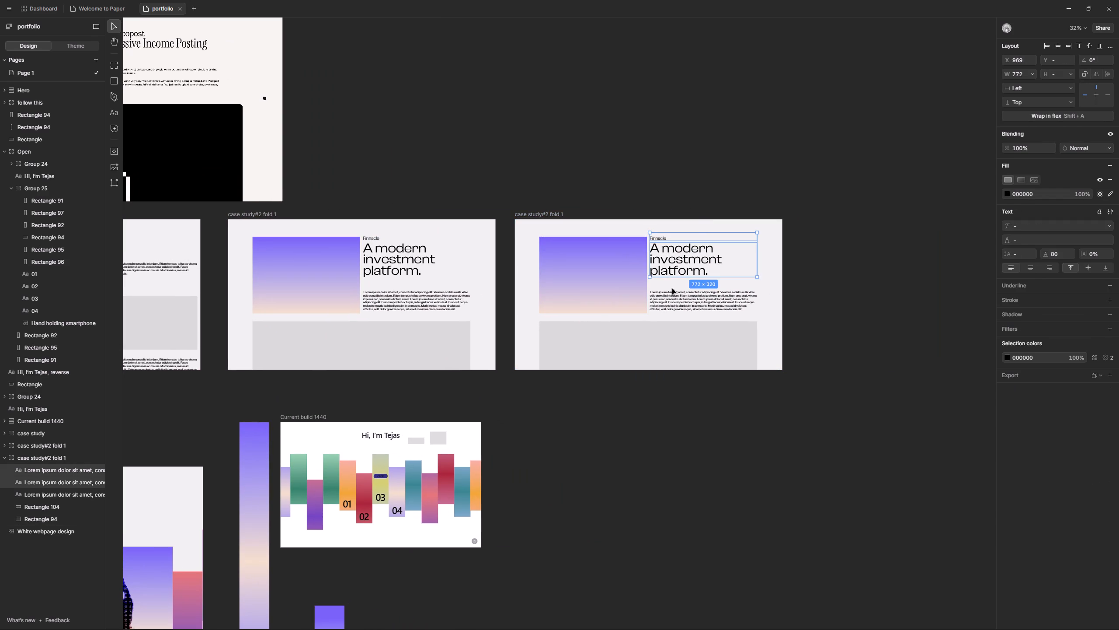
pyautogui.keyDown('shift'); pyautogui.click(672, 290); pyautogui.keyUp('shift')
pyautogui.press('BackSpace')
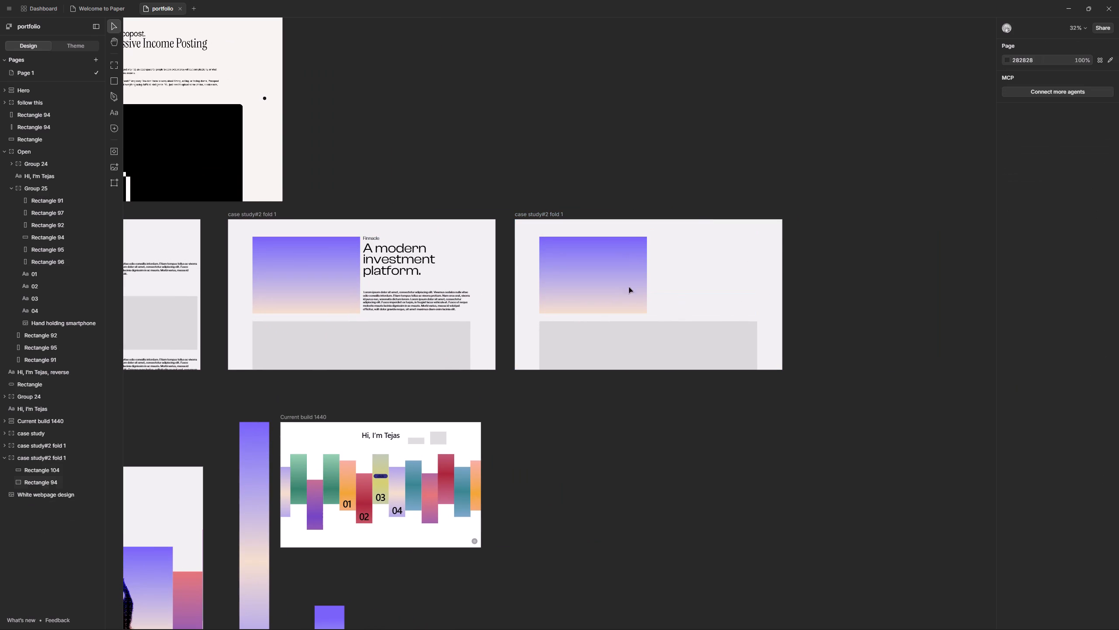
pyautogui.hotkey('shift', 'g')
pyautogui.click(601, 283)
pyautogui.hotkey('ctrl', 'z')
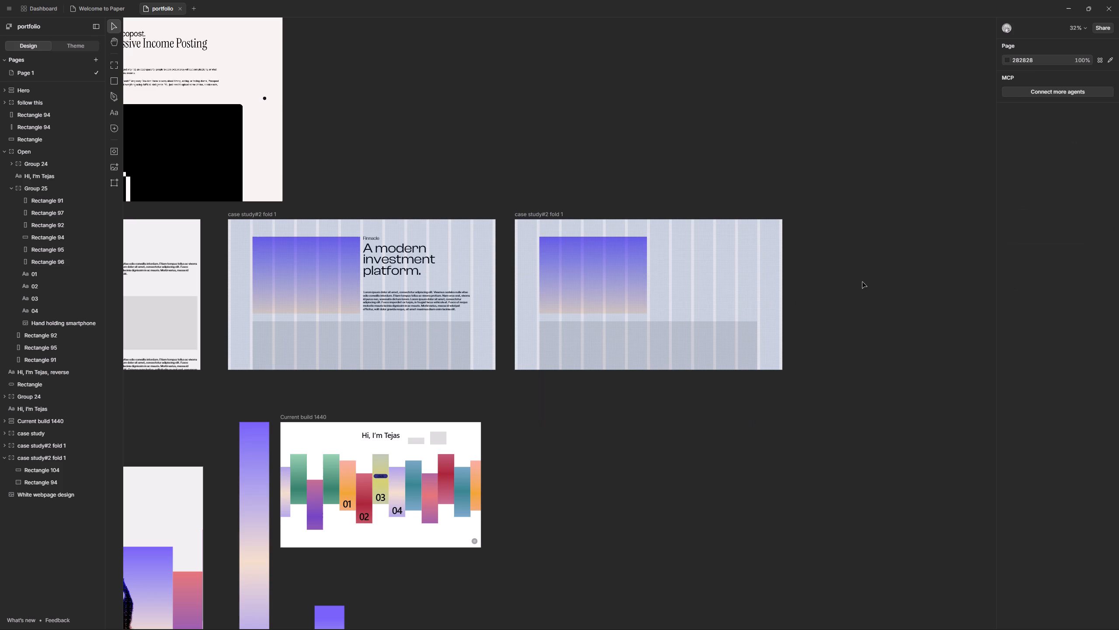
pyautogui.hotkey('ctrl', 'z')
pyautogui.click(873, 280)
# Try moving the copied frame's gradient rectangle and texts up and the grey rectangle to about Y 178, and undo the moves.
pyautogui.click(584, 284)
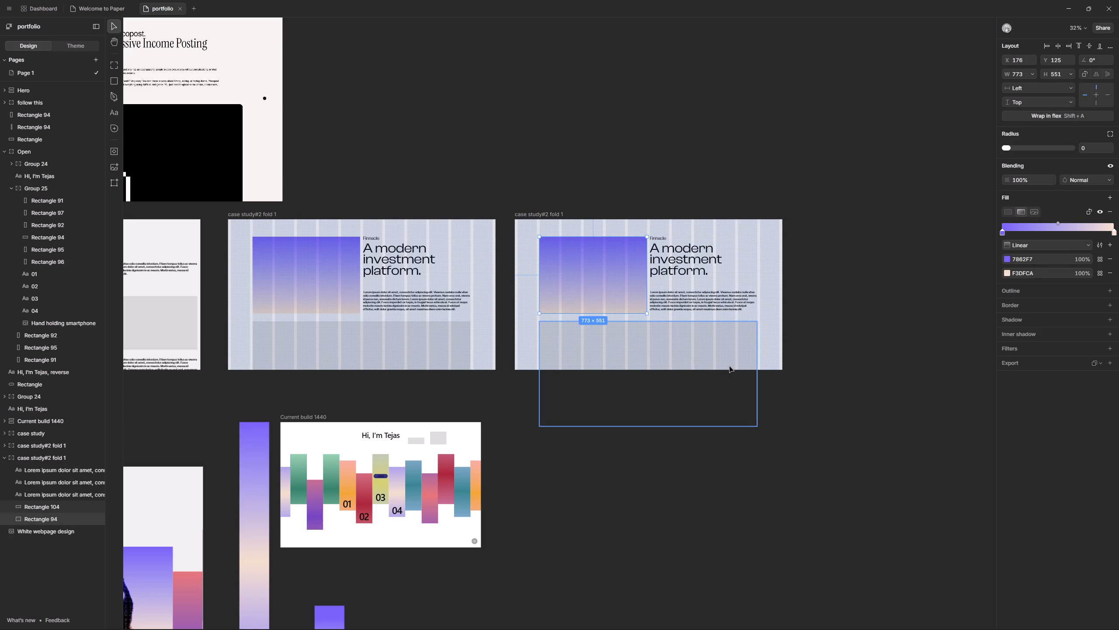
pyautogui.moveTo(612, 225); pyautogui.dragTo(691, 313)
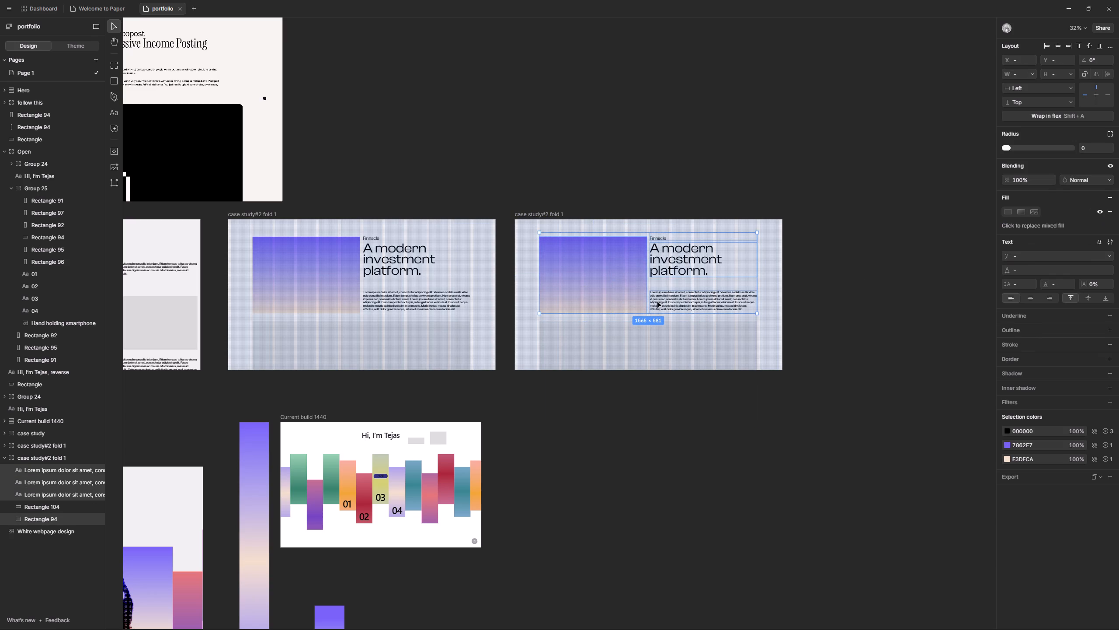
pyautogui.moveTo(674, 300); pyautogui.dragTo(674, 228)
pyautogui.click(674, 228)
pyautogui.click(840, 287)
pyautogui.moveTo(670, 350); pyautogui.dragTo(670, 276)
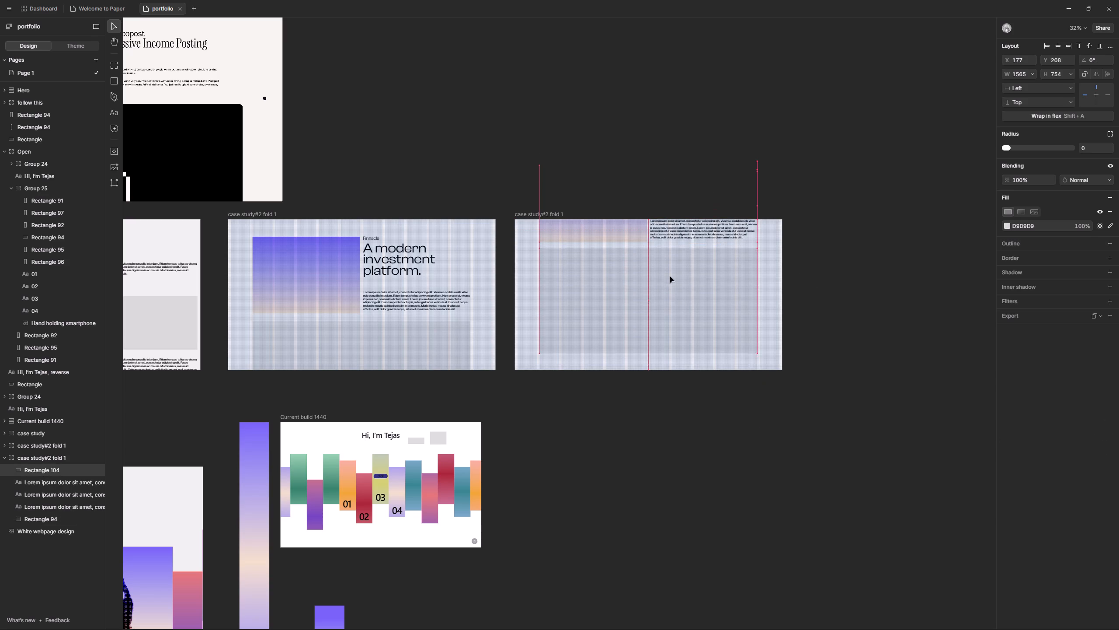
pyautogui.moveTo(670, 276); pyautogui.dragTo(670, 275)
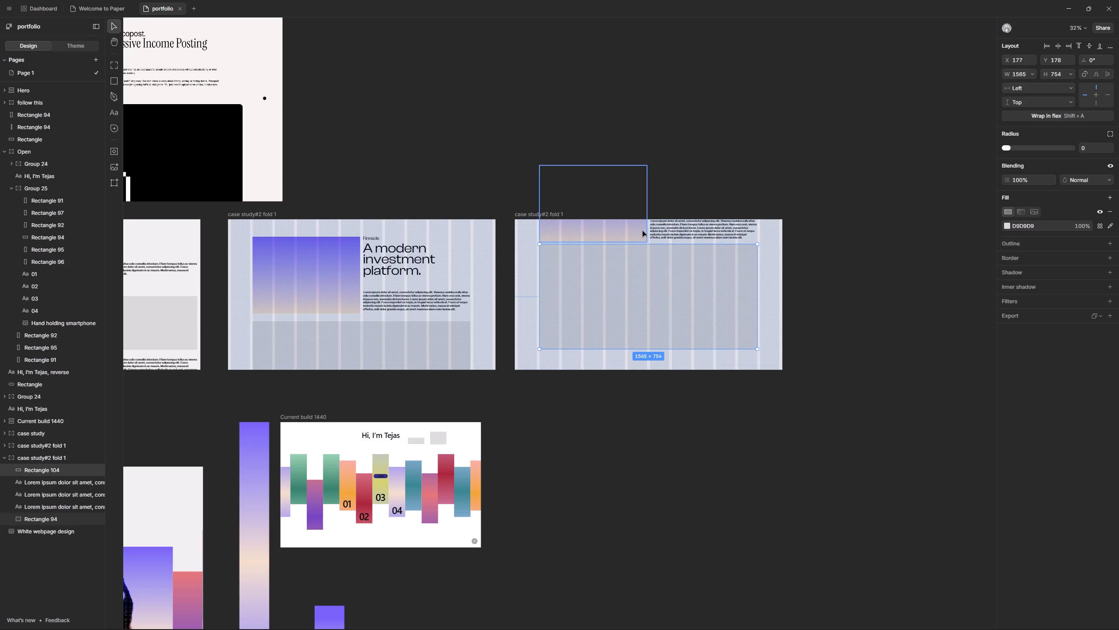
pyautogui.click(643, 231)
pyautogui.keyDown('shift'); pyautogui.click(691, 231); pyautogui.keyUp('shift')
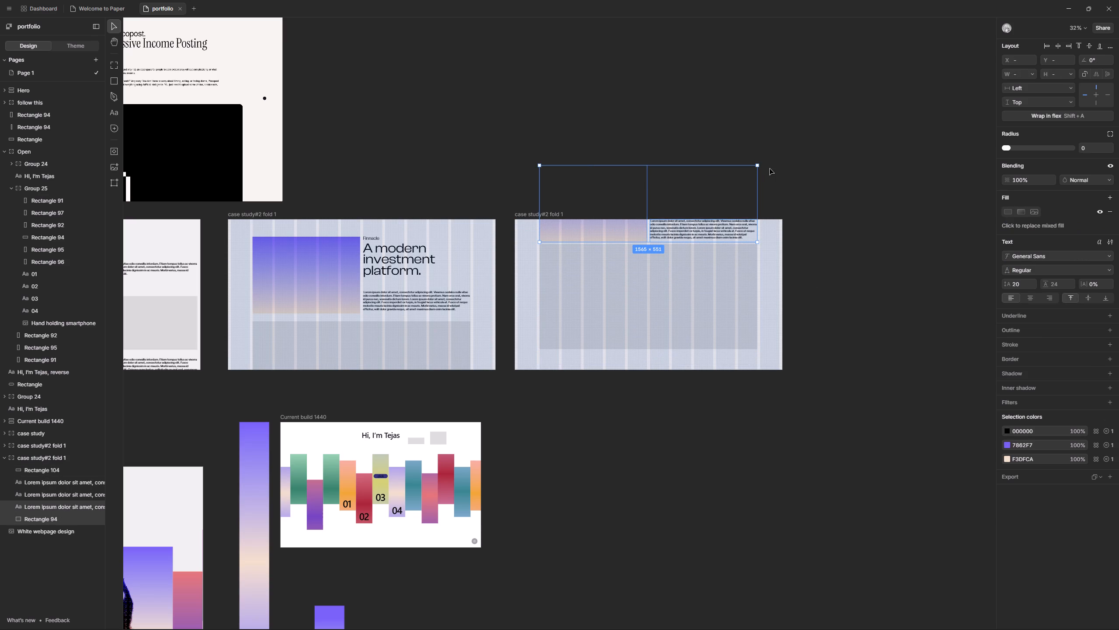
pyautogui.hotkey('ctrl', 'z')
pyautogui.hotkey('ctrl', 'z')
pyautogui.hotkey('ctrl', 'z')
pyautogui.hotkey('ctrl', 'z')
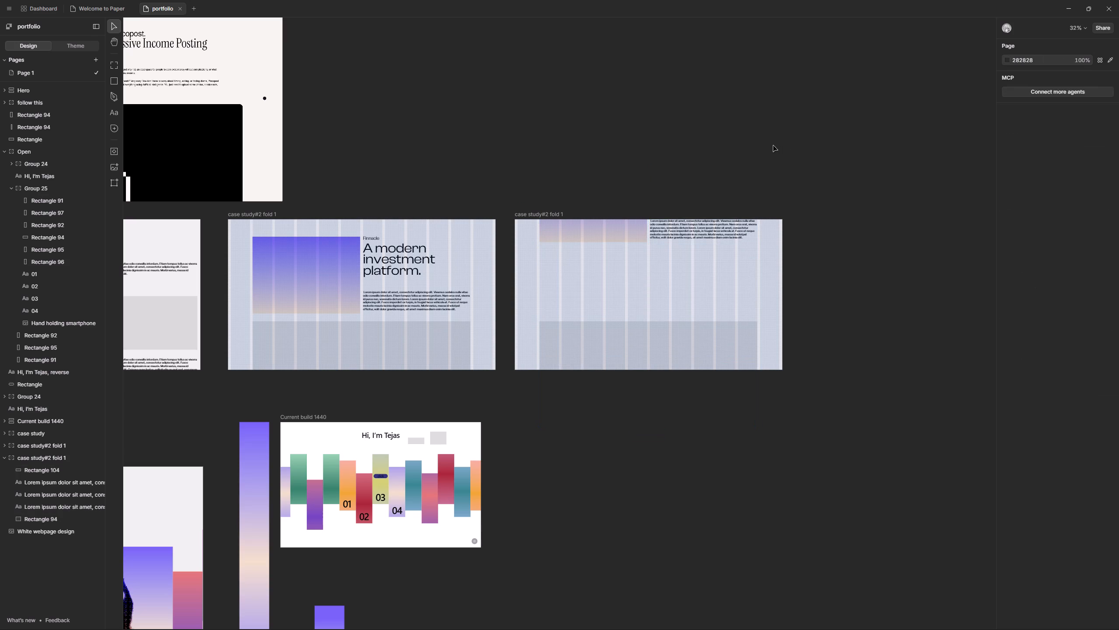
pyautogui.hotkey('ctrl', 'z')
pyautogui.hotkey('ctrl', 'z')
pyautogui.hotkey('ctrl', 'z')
# Select all content in the copied frame and move it up together so the whole grey rectangle sits inside the frame.
pyautogui.click(654, 167)
pyautogui.moveTo(522, 227); pyautogui.dragTo(640, 331)
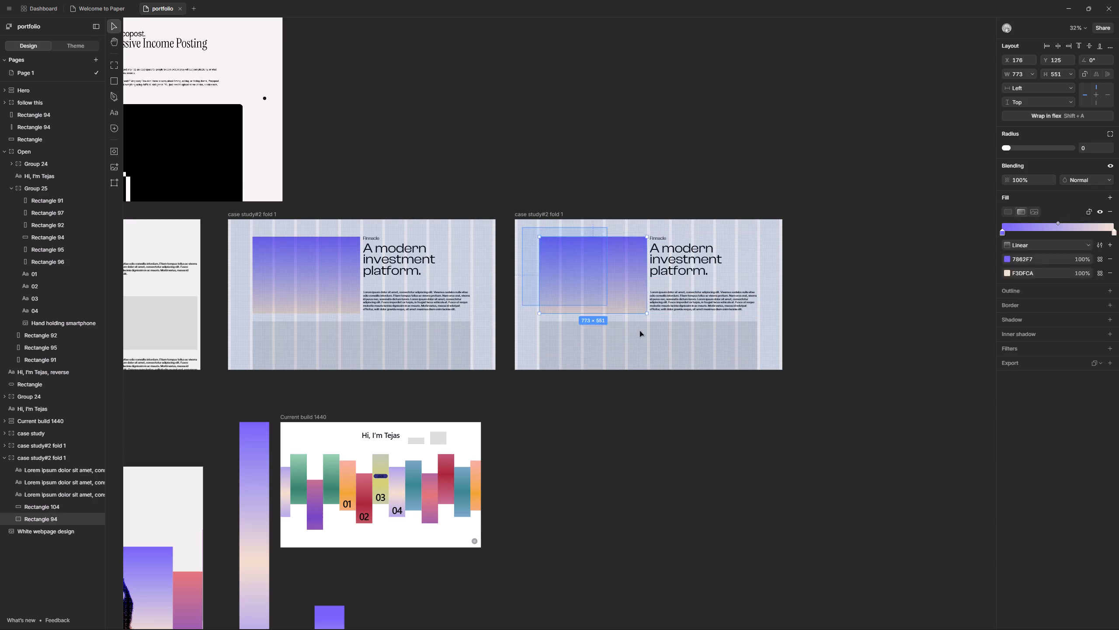
pyautogui.moveTo(640, 331); pyautogui.dragTo(751, 385)
pyautogui.moveTo(680, 346); pyautogui.dragTo(679, 265)
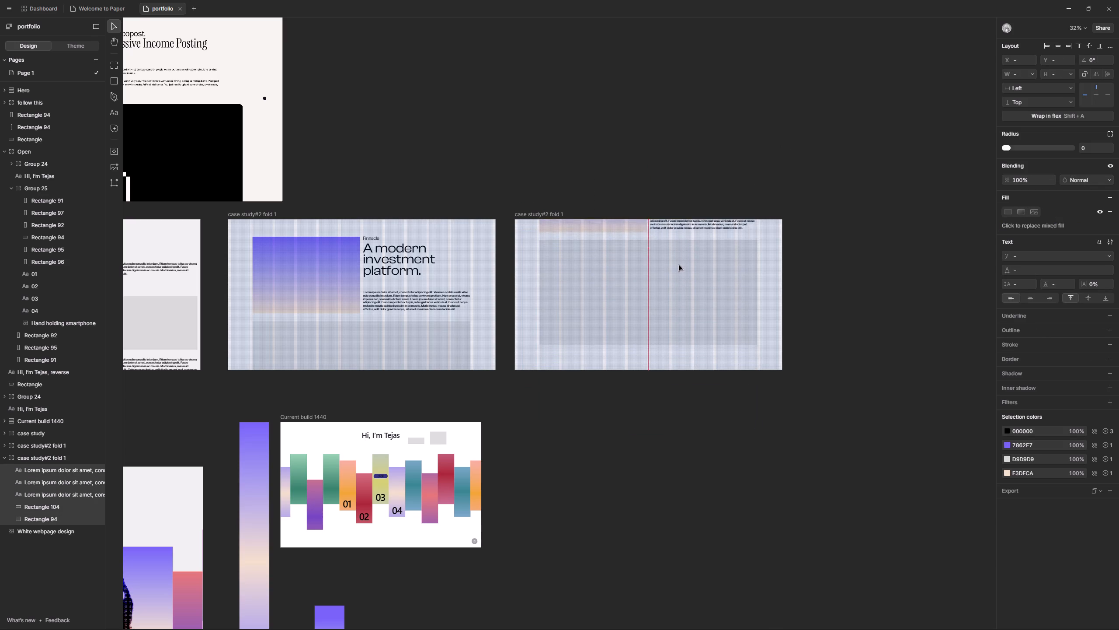
pyautogui.moveTo(679, 265); pyautogui.dragTo(679, 259)
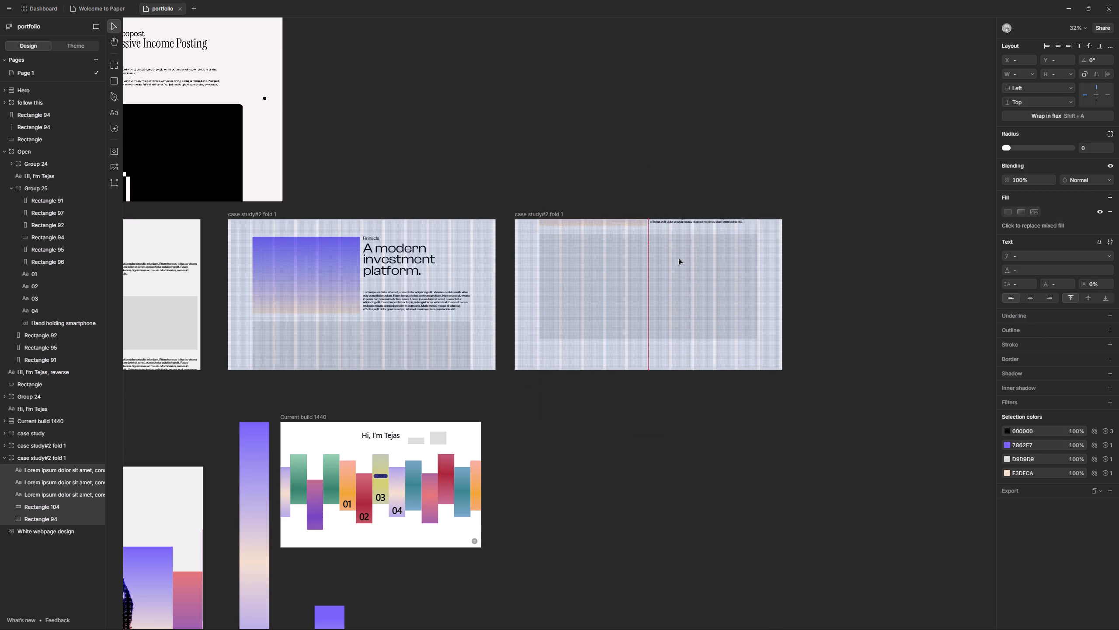
pyautogui.moveTo(679, 259); pyautogui.dragTo(675, 259)
pyautogui.hotkey('ctrl', 'z')
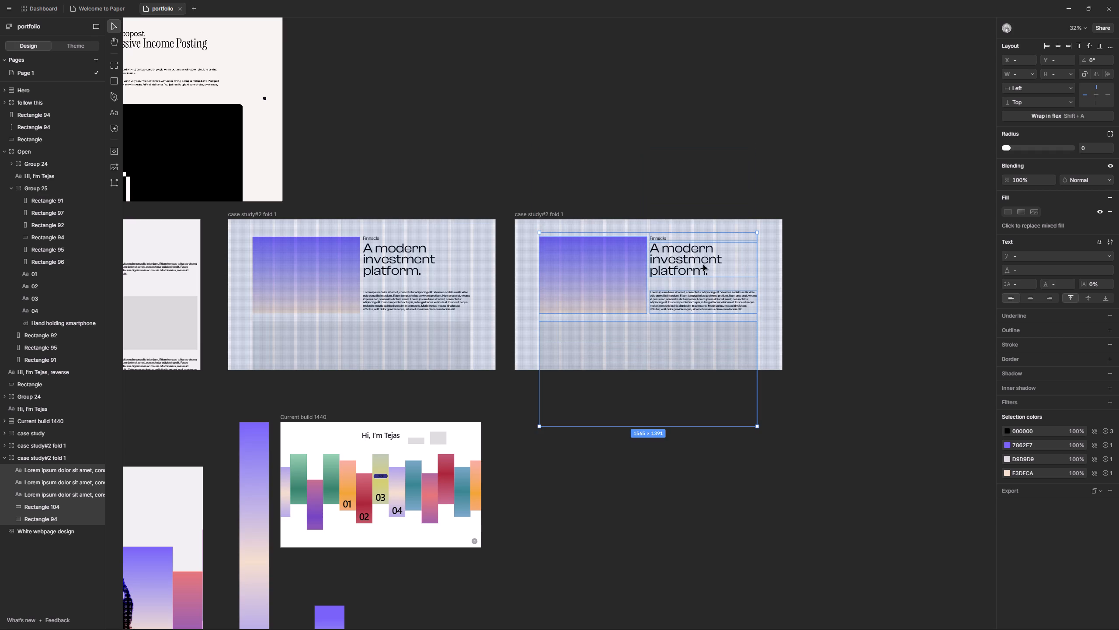
pyautogui.moveTo(687, 342); pyautogui.dragTo(687, 251)
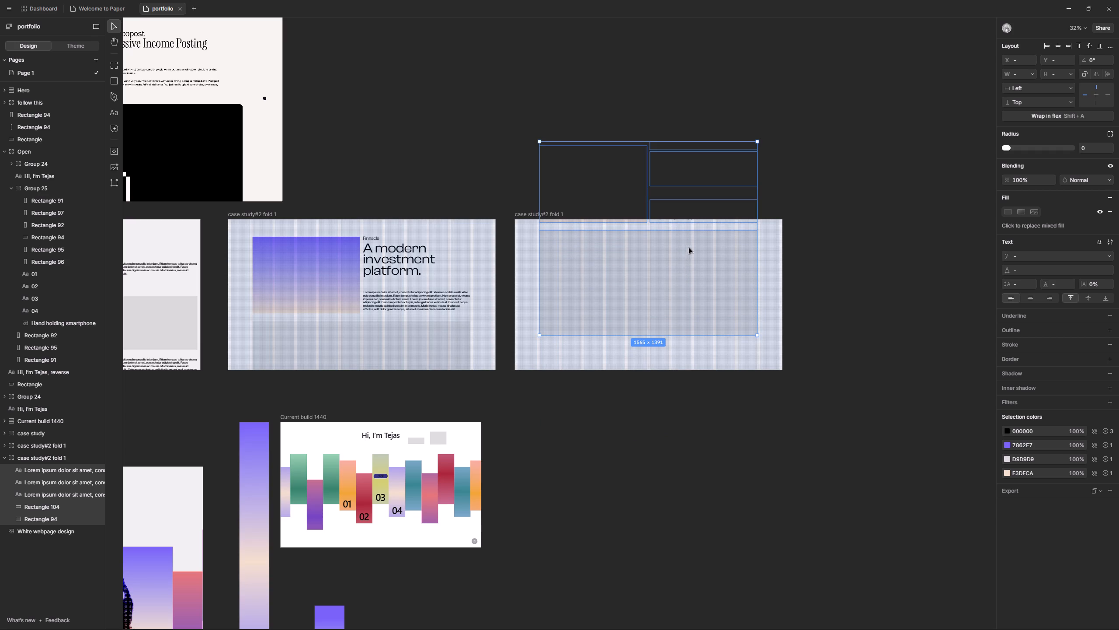
# Move the copied frame's Lorem ipsum paragraph below the grey rectangle, at about X 188, Y 889.
pyautogui.click(700, 220)
pyautogui.moveTo(705, 218); pyautogui.dragTo(652, 332)
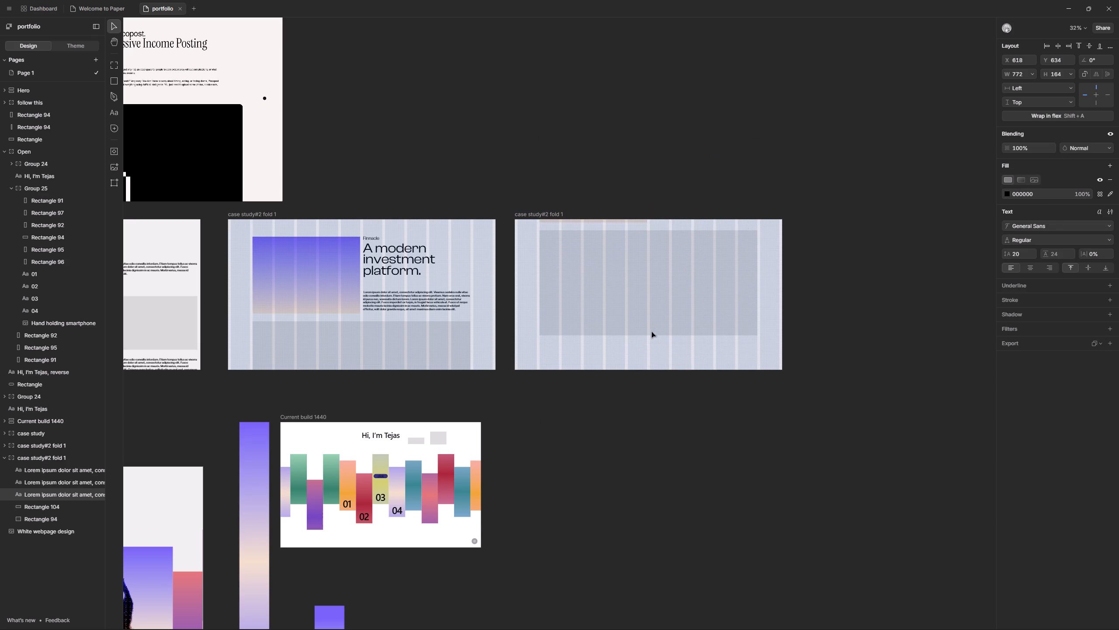
pyautogui.moveTo(652, 332); pyautogui.dragTo(596, 362)
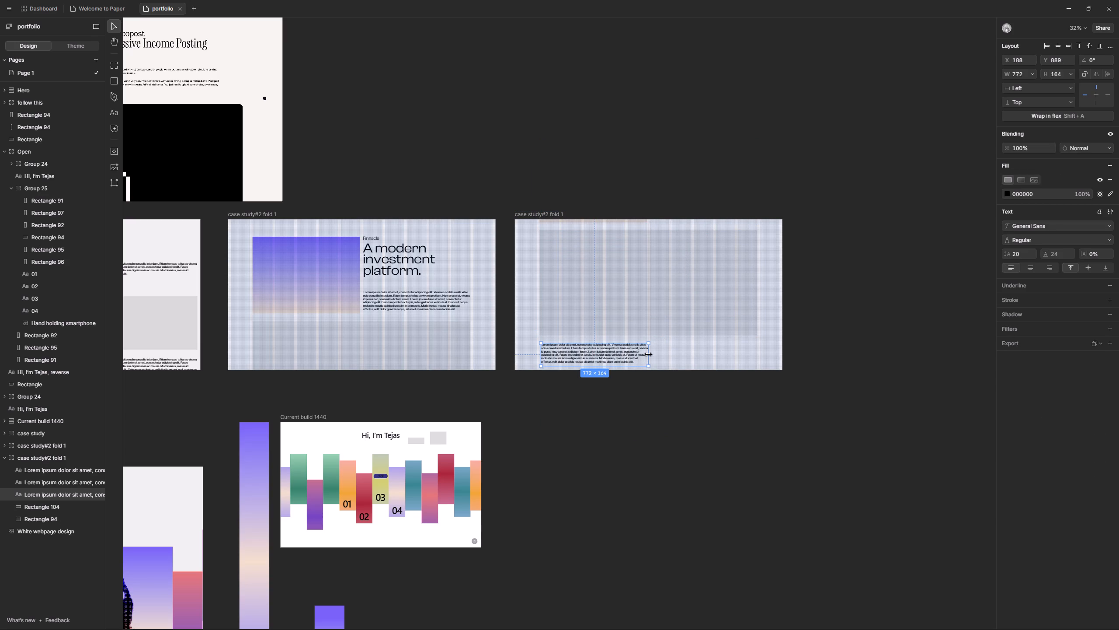
# Add a second copy of the Lorem ipsum paragraph inside the same text box below the copied frame's grey rectangle, separated by a blank line.
pyautogui.doubleClick(618, 360)
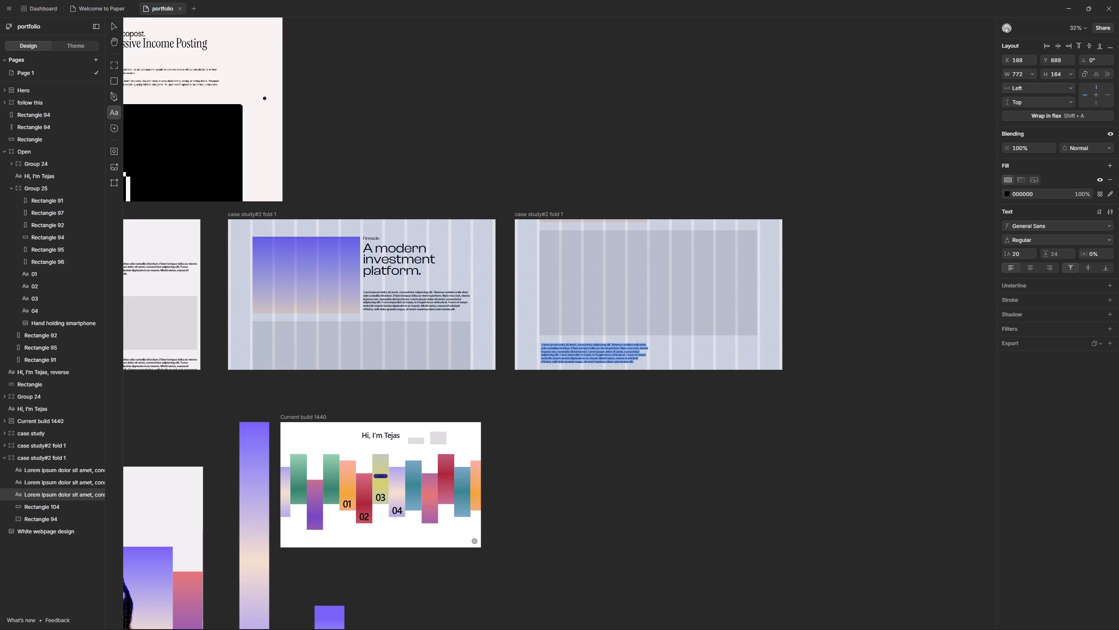
pyautogui.hotkey('ctrl', 'c')
pyautogui.click(640, 361)
pyautogui.hotkey('shift', 'Return')
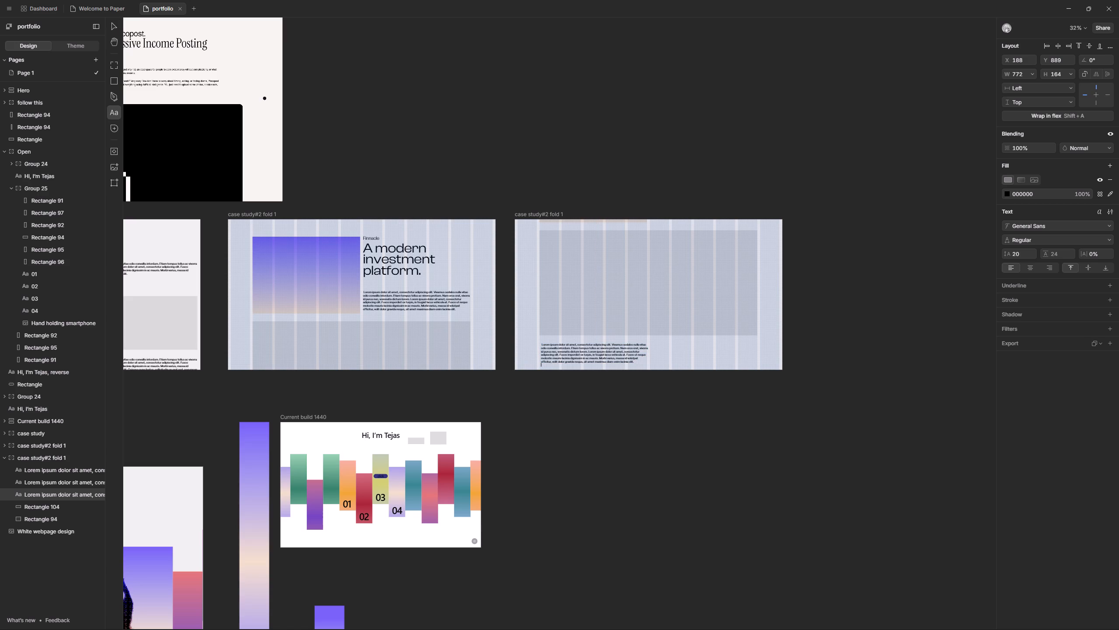
pyautogui.hotkey('shift', 'Return')
pyautogui.hotkey('ctrl', 'v')
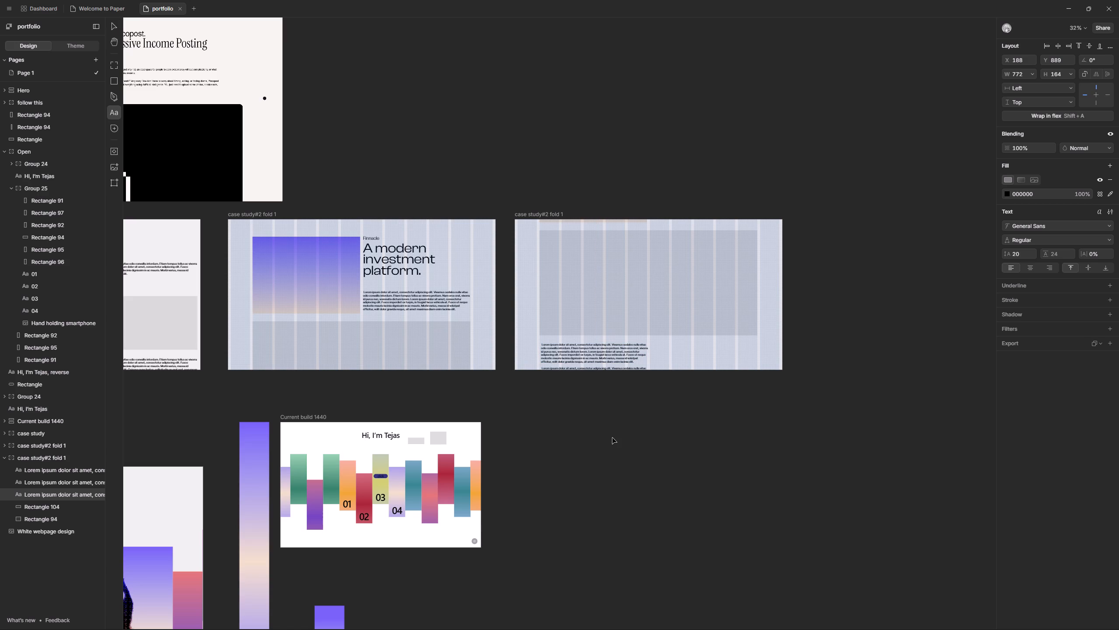
pyautogui.doubleClick(612, 437)
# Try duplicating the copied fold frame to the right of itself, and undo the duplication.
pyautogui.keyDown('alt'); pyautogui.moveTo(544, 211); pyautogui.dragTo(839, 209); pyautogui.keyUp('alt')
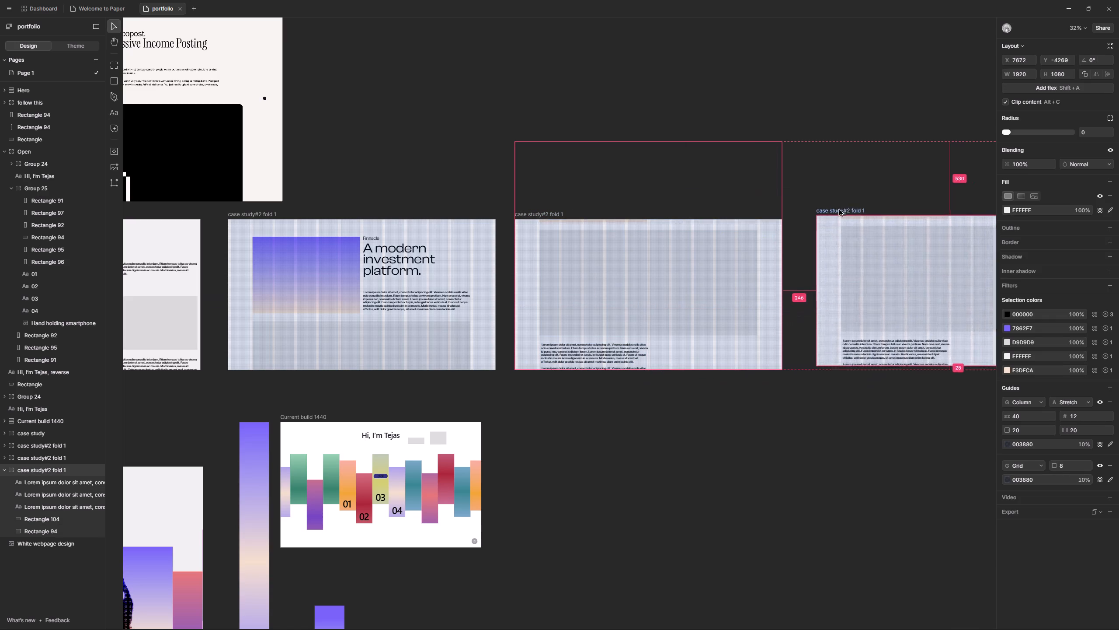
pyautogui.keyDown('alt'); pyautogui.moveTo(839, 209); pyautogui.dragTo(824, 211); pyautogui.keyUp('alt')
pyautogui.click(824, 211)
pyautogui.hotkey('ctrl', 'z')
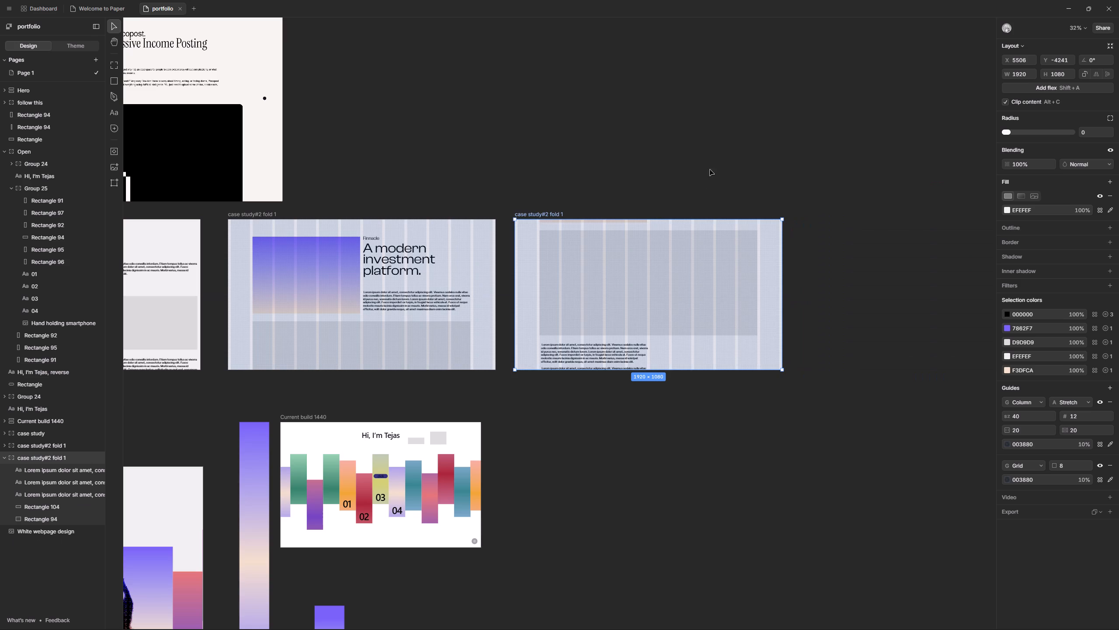
# Duplicate the copied fold frame beside itself at X 7468, Y -4241, and rename the duplicate as case study#2 fold 3.
pyautogui.keyDown('alt'); pyautogui.moveTo(547, 213); pyautogui.dragTo(820, 211); pyautogui.keyUp('alt')
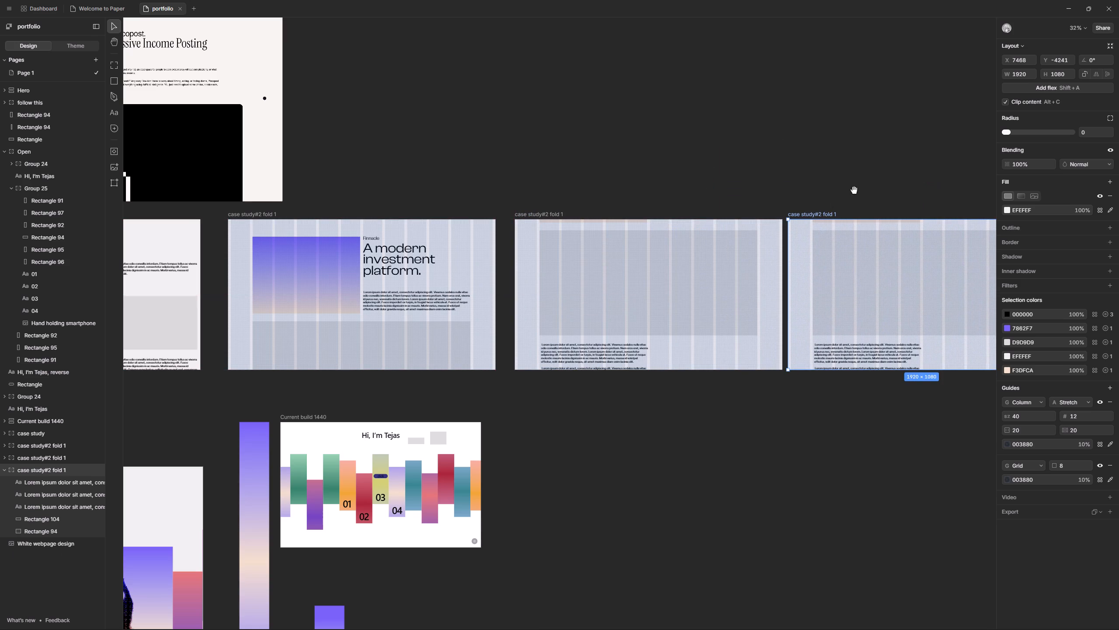
pyautogui.press('space')
pyautogui.moveTo(857, 186); pyautogui.dragTo(731, 199)
pyautogui.doubleClick(703, 224)
pyautogui.click(710, 227)
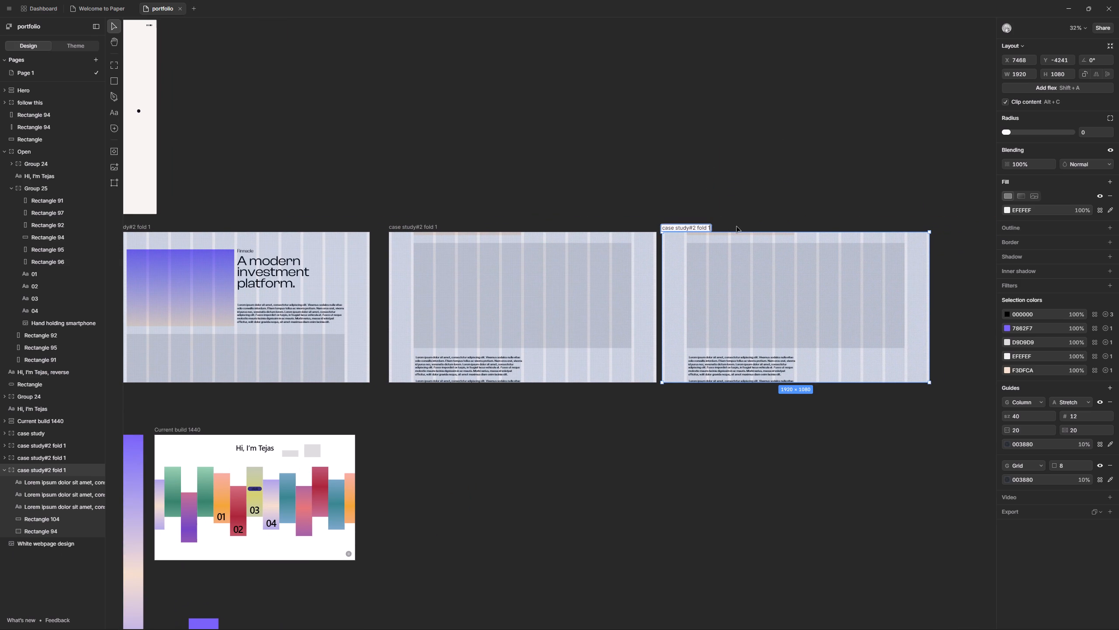
pyautogui.press('BackSpace')
pyautogui.press('3')
pyautogui.doubleClick(751, 193)
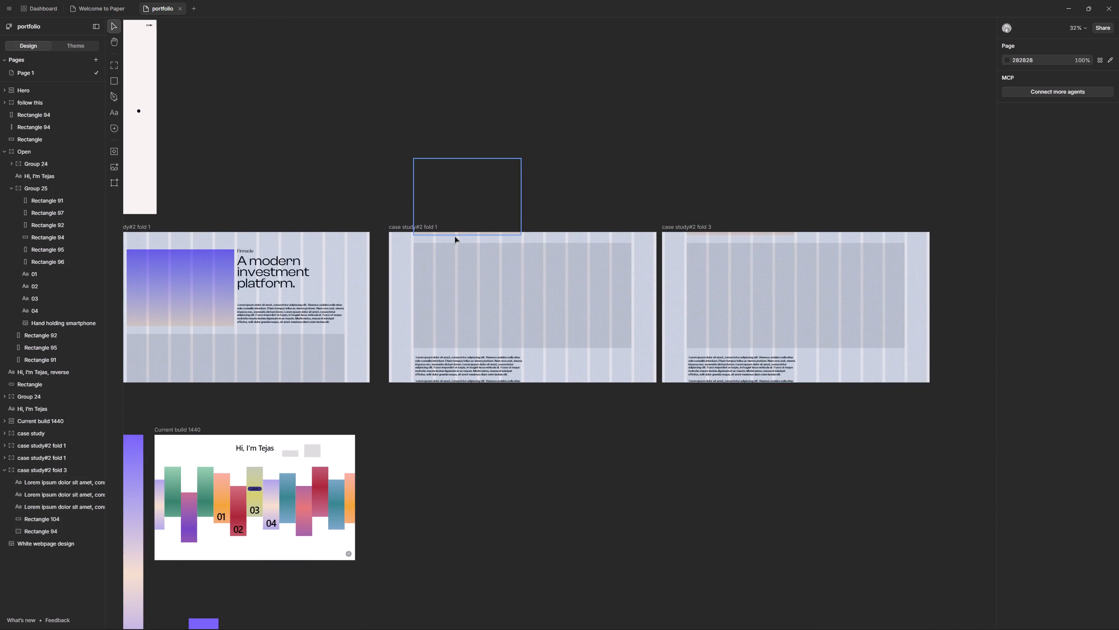
# Shrink the gradient rectangle at the top of the second fold frame to 234 × 167.
pyautogui.click(455, 236)
pyautogui.keyDown('shift'); pyautogui.click(523, 237); pyautogui.keyUp('shift')
pyautogui.keyDown('shift'); pyautogui.moveTo(522, 237); pyautogui.dragTo(426, 182); pyautogui.keyUp('shift')
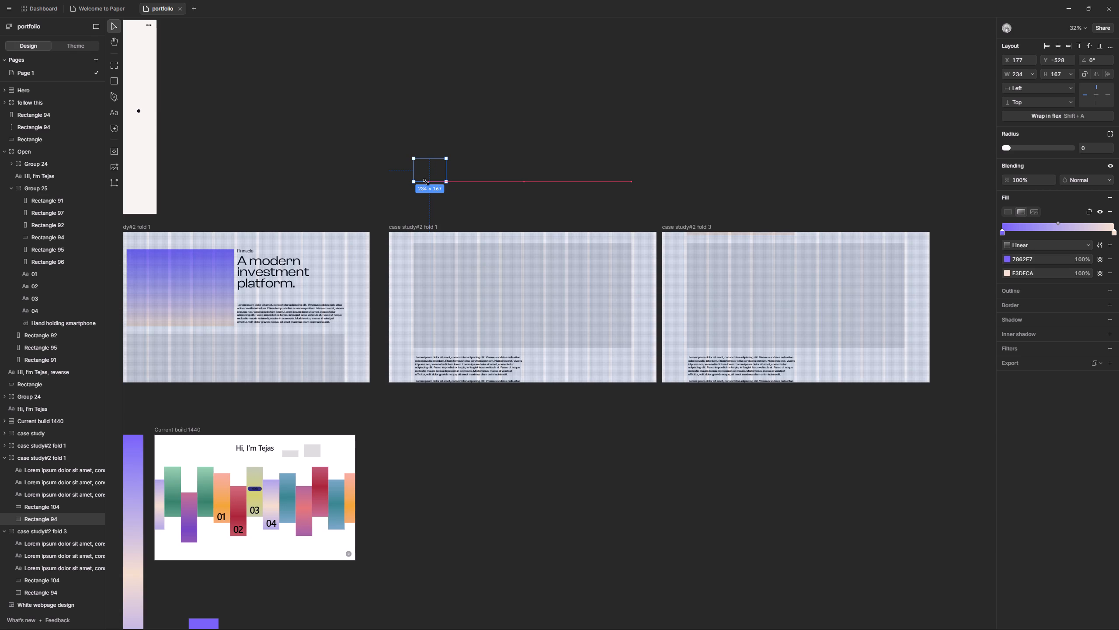
pyautogui.keyDown('shift'); pyautogui.moveTo(426, 182); pyautogui.dragTo(426, 182); pyautogui.keyUp('shift')
# Move the small gradient rectangle so it overlaps the lower-right corner of the second fold's grey rectangle.
pyautogui.moveTo(427, 164); pyautogui.dragTo(445, 186)
pyautogui.moveTo(340, 188); pyautogui.dragTo(558, 192)
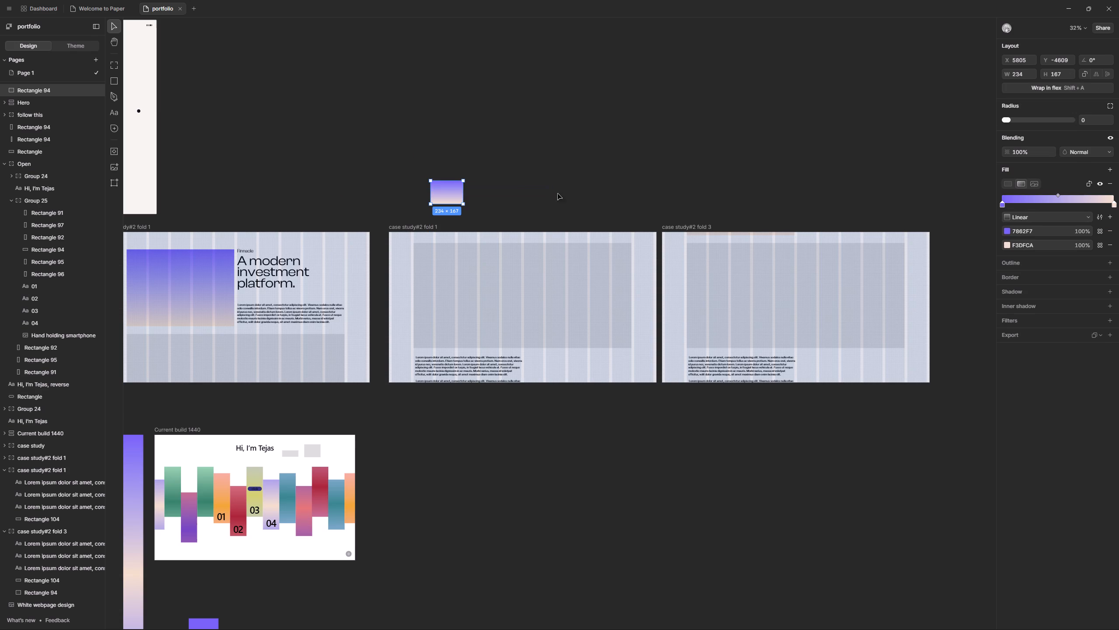
pyautogui.moveTo(430, 189); pyautogui.dragTo(500, 255)
pyautogui.hotkey('ctrl', 'z')
pyautogui.moveTo(436, 186); pyautogui.dragTo(619, 357)
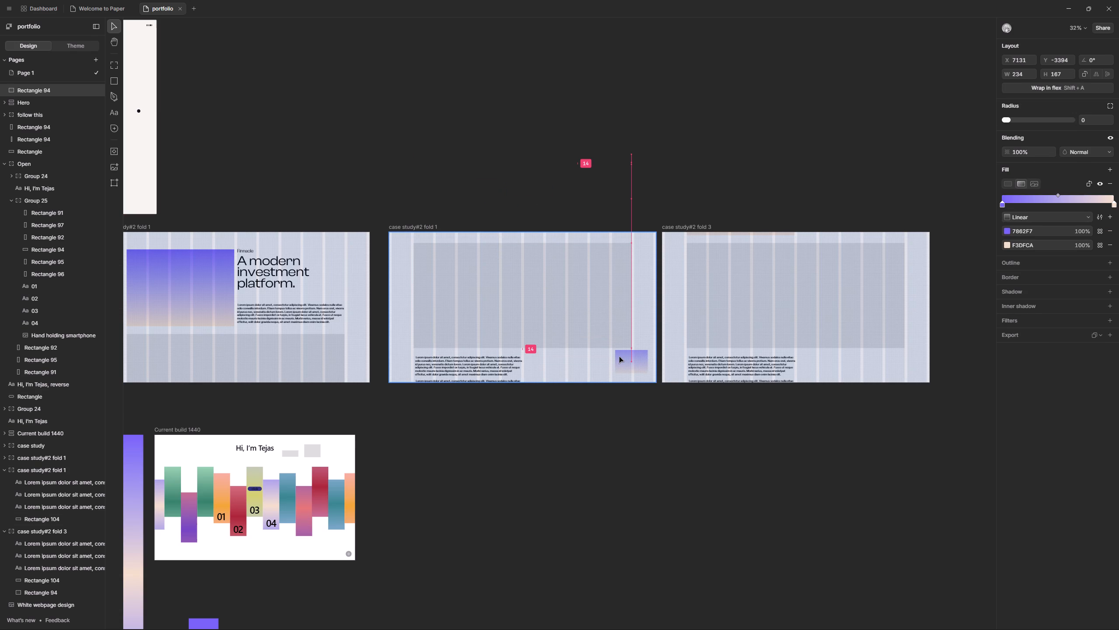
pyautogui.moveTo(619, 357); pyautogui.dragTo(615, 343)
pyautogui.click(653, 148)
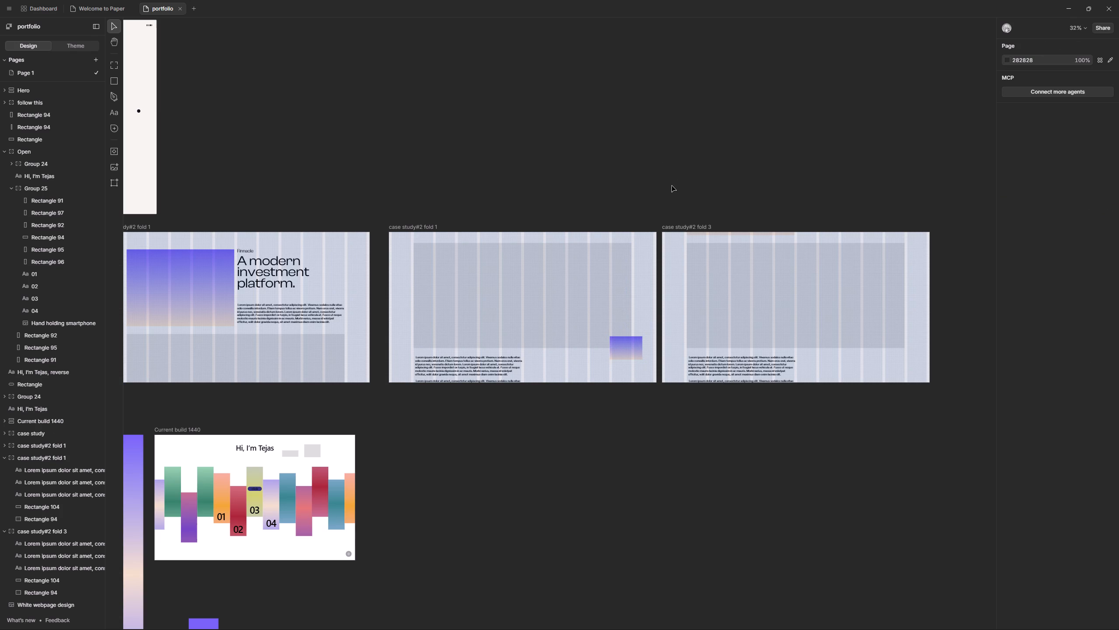
# Move the gradient rectangle, grey rectangle and paragraph in case study#2 fold 3 up together, putting the paragraph at about Y 321.
pyautogui.click(672, 236)
pyautogui.moveTo(672, 236); pyautogui.dragTo(847, 412)
pyautogui.doubleClick(675, 159)
pyautogui.moveTo(676, 184); pyautogui.dragTo(899, 450)
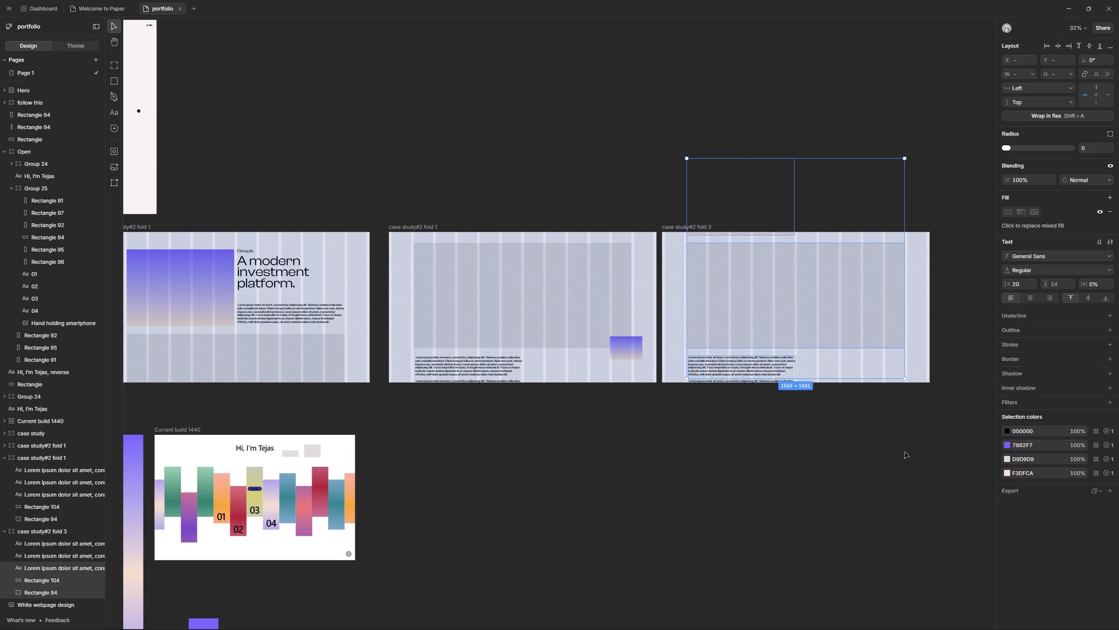
pyautogui.hotkey('shift', 'Up')
pyautogui.hotkey('shift', 'Up')
pyautogui.hotkey('shift', 'Up')
pyautogui.hotkey('shift', 'Up')
pyautogui.hotkey('shift', 'Up')
pyautogui.hotkey('shift', 'Up')
pyautogui.hotkey('shift', 'Up')
pyautogui.hotkey('shift', 'Up')
pyautogui.hotkey('shift', 'Up')
pyautogui.hotkey('shift', 'Up')
pyautogui.hotkey('shift', 'Up')
pyautogui.hotkey('shift', 'Up')
pyautogui.hotkey('shift', 'Up')
pyautogui.hotkey('shift', 'Up')
pyautogui.hotkey('shift', 'Up')
pyautogui.hotkey('shift', 'Up')
pyautogui.hotkey('shift', 'Up')
pyautogui.hotkey('shift', 'Up')
pyautogui.hotkey('shift', 'Up')
pyautogui.hotkey('shift', 'Up')
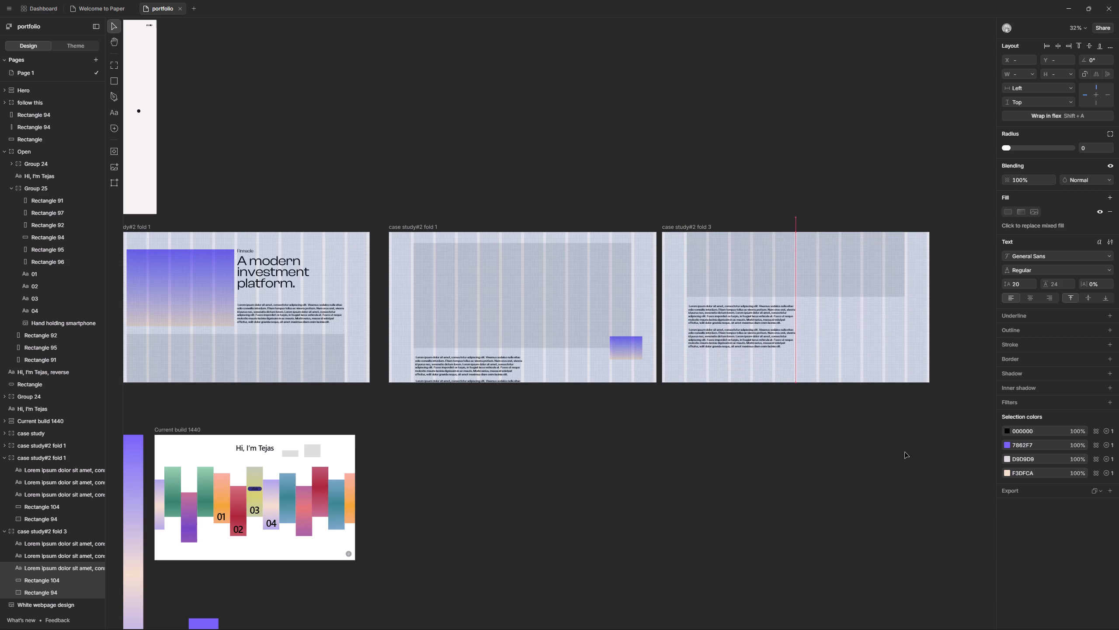
pyautogui.click(740, 328)
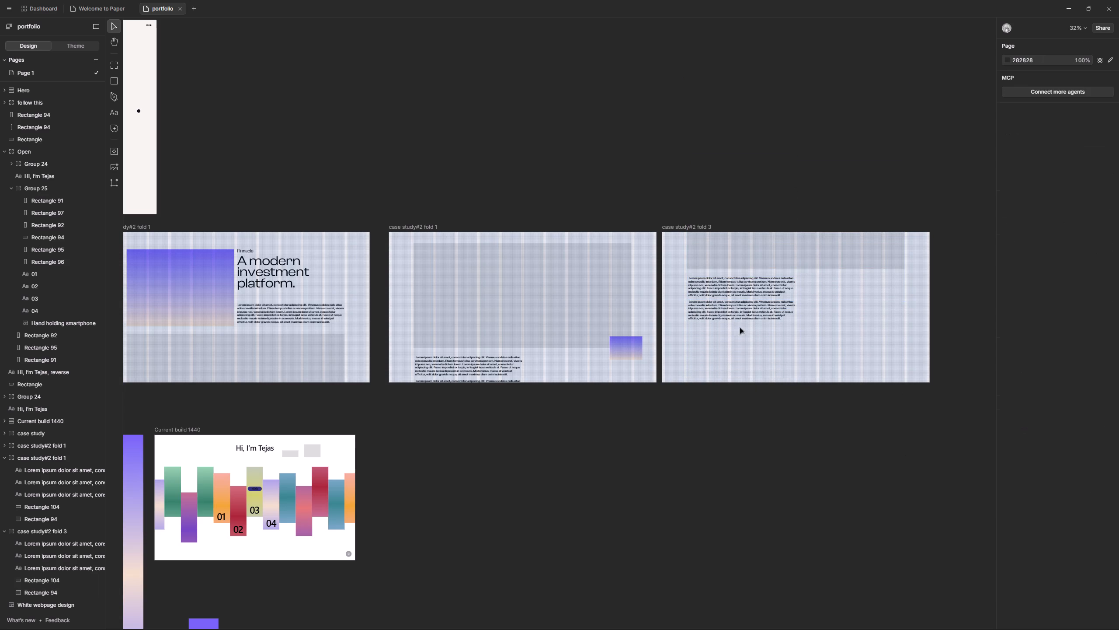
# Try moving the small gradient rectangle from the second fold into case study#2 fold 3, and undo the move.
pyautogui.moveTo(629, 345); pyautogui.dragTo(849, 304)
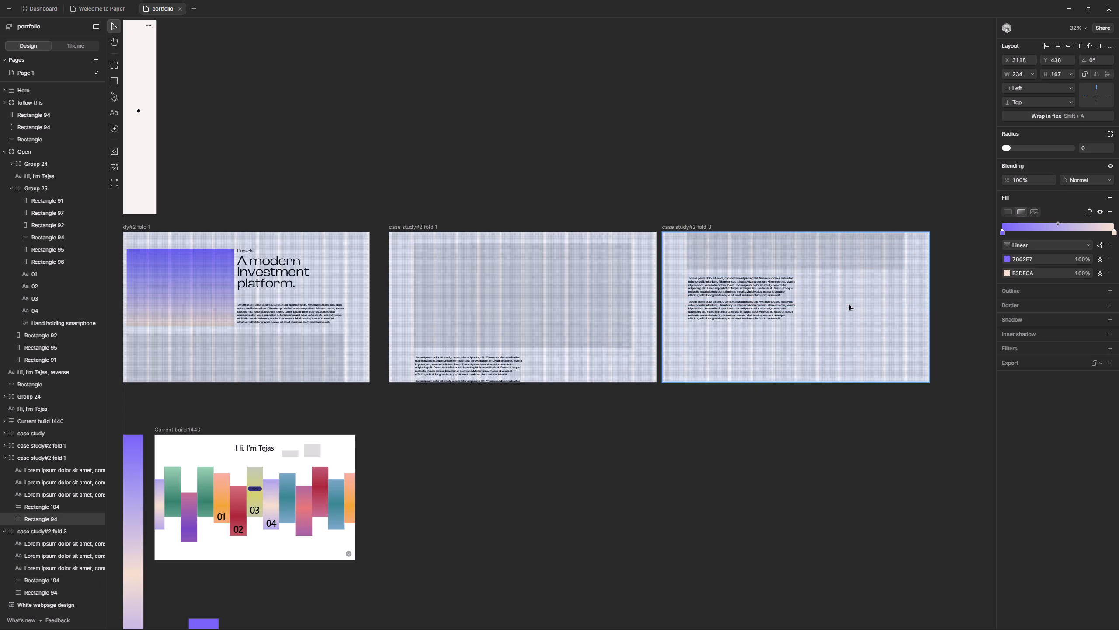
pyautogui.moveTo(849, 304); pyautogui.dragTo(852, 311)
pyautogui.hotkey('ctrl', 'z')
# Duplicate the small gradient rectangle into case study#2 fold 3, enlarged to about 777 × 555 and placed right of the paragraphs near X 1100, Y 371.
pyautogui.keyDown('alt'); pyautogui.moveTo(627, 345); pyautogui.dragTo(873, 352); pyautogui.keyUp('alt')
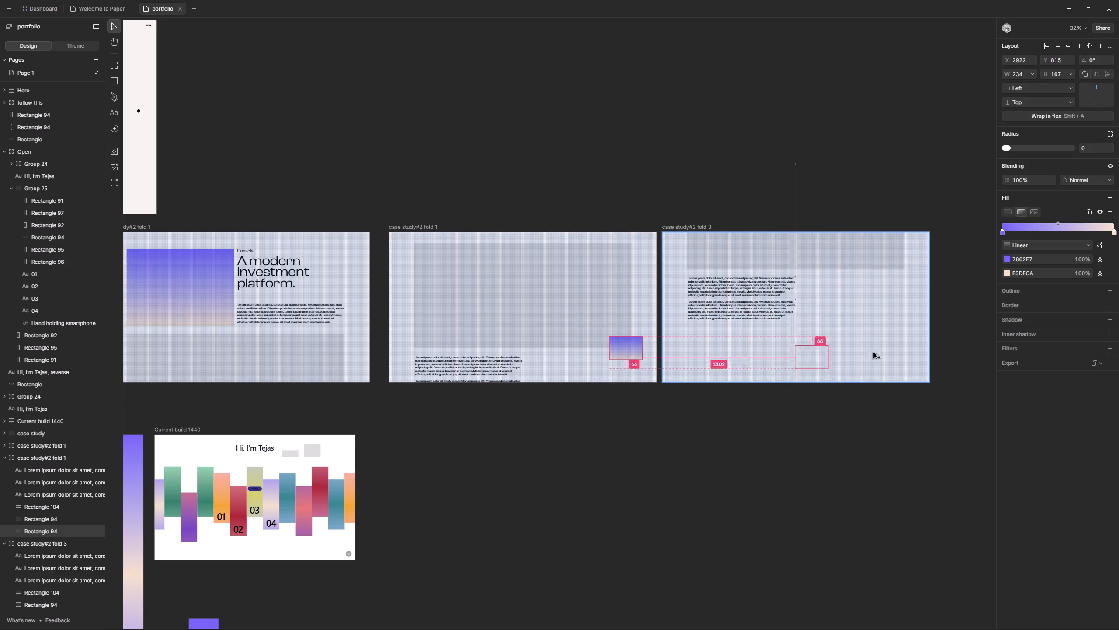
pyautogui.keyDown('alt'); pyautogui.moveTo(873, 352); pyautogui.dragTo(909, 341); pyautogui.keyUp('alt')
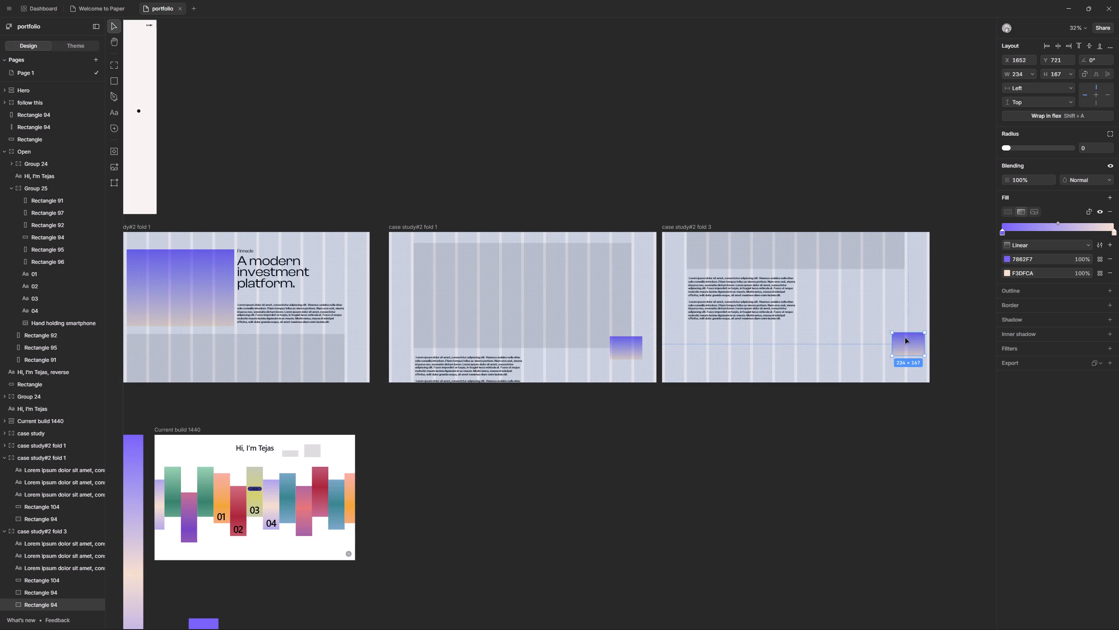
pyautogui.keyDown('shift'); pyautogui.moveTo(893, 332); pyautogui.dragTo(817, 281); pyautogui.keyUp('shift')
pyautogui.moveTo(872, 311); pyautogui.dragTo(870, 316)
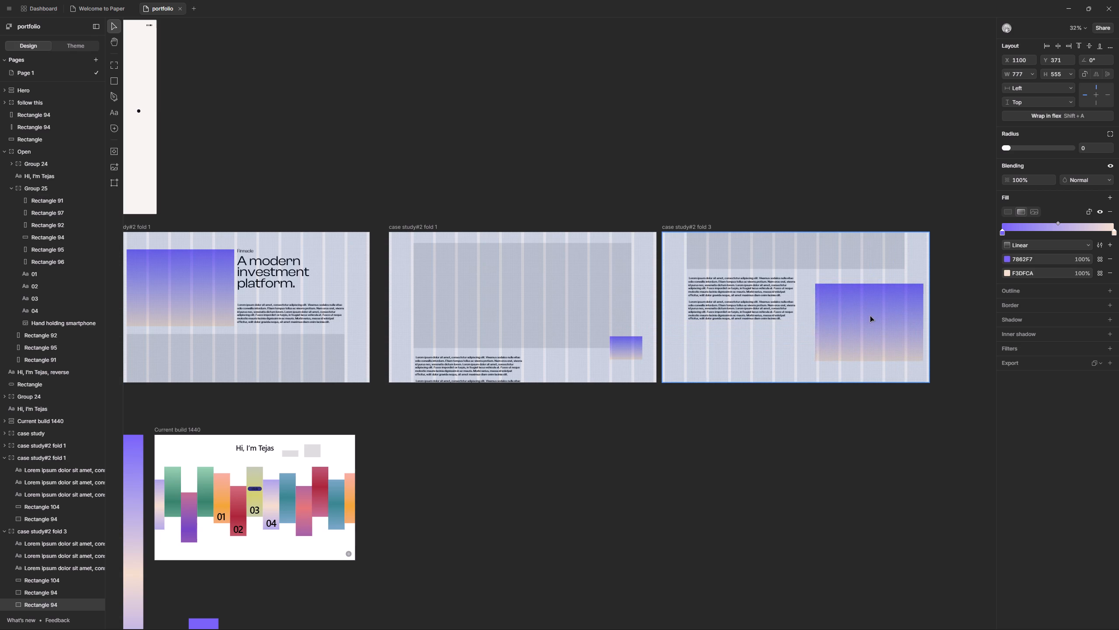
pyautogui.moveTo(870, 316); pyautogui.dragTo(871, 316)
# Extend fold 3's paragraph text box to 772 × 368 and move it down beside the large gradient rectangle.
pyautogui.click(746, 305)
pyautogui.click(749, 312)
pyautogui.click(753, 284)
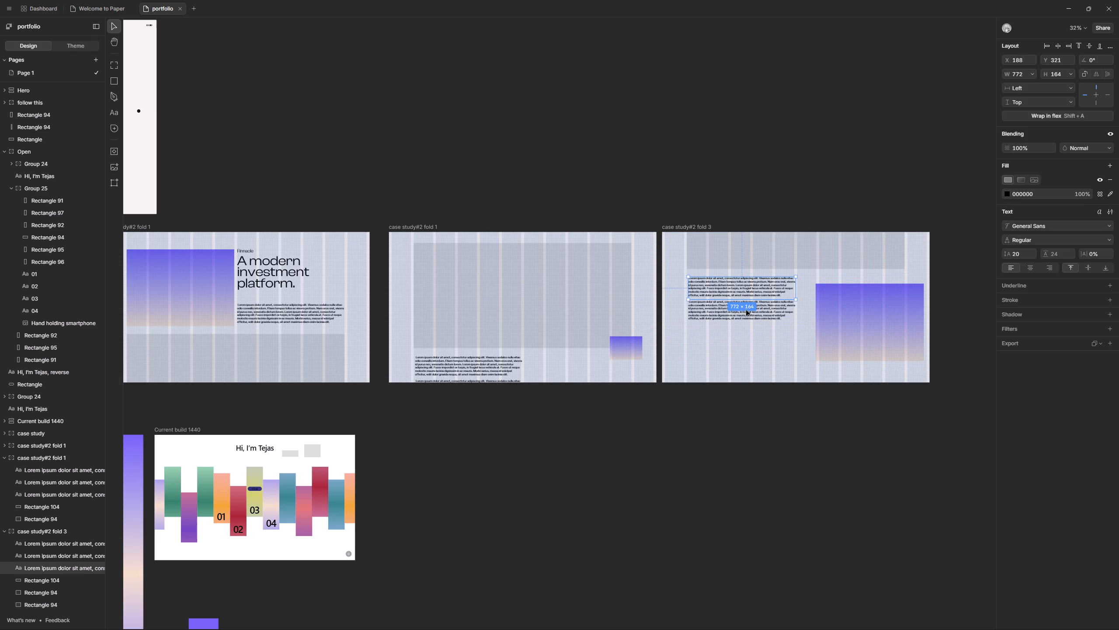
pyautogui.keyDown('shift'); pyautogui.click(737, 314); pyautogui.keyUp('shift')
pyautogui.keyDown('shift'); pyautogui.click(696, 307); pyautogui.keyUp('shift')
pyautogui.moveTo(723, 299); pyautogui.dragTo(728, 326)
pyautogui.moveTo(733, 294); pyautogui.dragTo(733, 297)
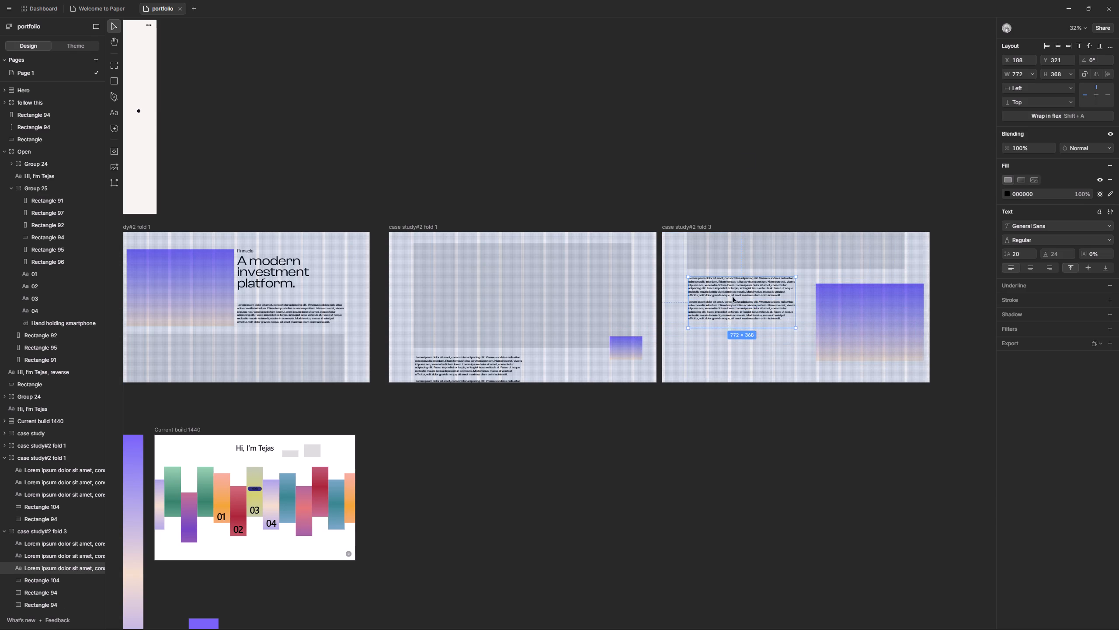
pyautogui.moveTo(733, 297); pyautogui.dragTo(733, 313)
# Move the second fold's paragraph slightly down, farther below the grey rectangle.
pyautogui.click(491, 364)
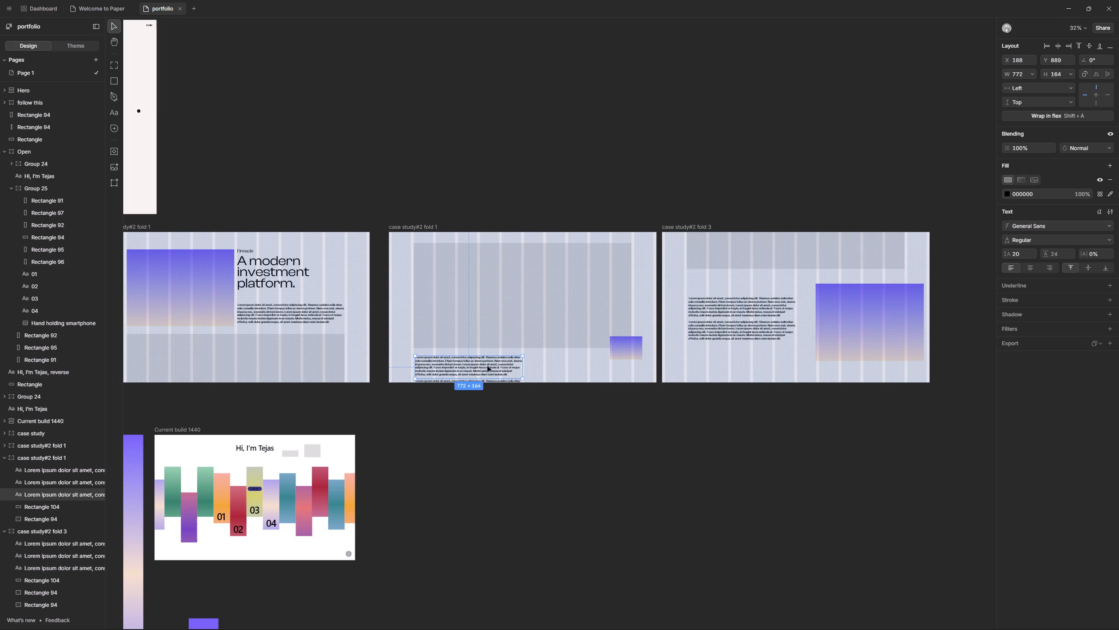
pyautogui.moveTo(485, 362); pyautogui.dragTo(487, 375)
pyautogui.doubleClick(653, 454)
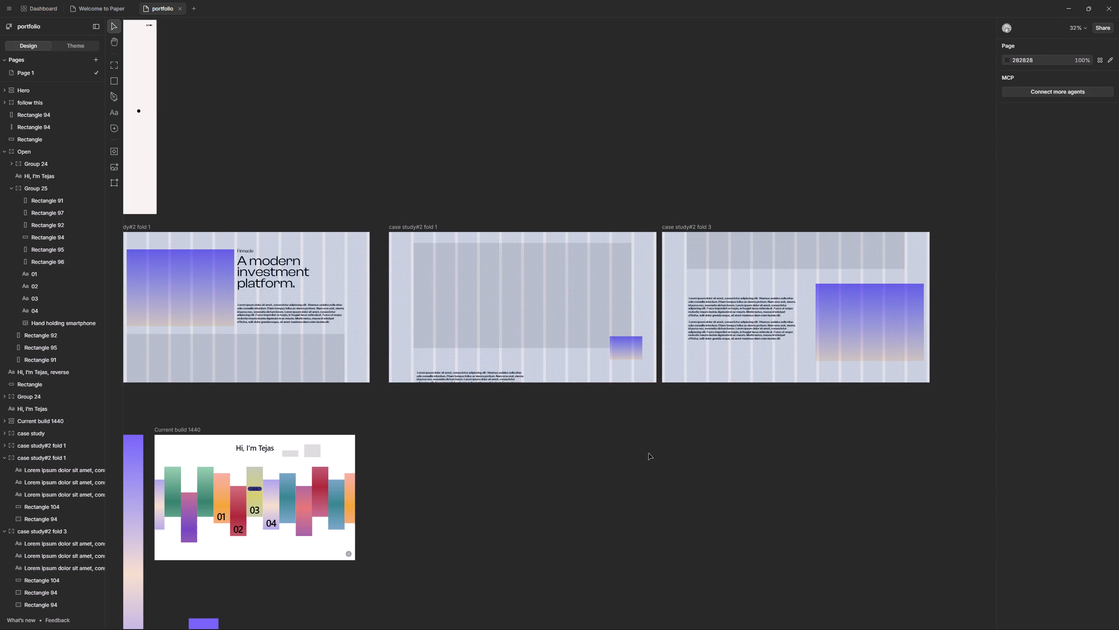
# Hide the layout guides and review the case study folds without the column overlay.
pyautogui.hotkey('shift', 'g')
pyautogui.press('space')
pyautogui.press('space')
pyautogui.press('space')
pyautogui.press('space')
pyautogui.press('space')
pyautogui.press('space')
pyautogui.press('space')
pyautogui.press('space')
pyautogui.press('space')
pyautogui.press('space')
pyautogui.press('space')
pyautogui.press('space')
pyautogui.press('space')
pyautogui.press('space')
pyautogui.press('space')
pyautogui.press('space')
pyautogui.press('space')
pyautogui.press('space')
pyautogui.press('space')
pyautogui.press('space')
pyautogui.moveTo(417, 192); pyautogui.dragTo(608, 165)
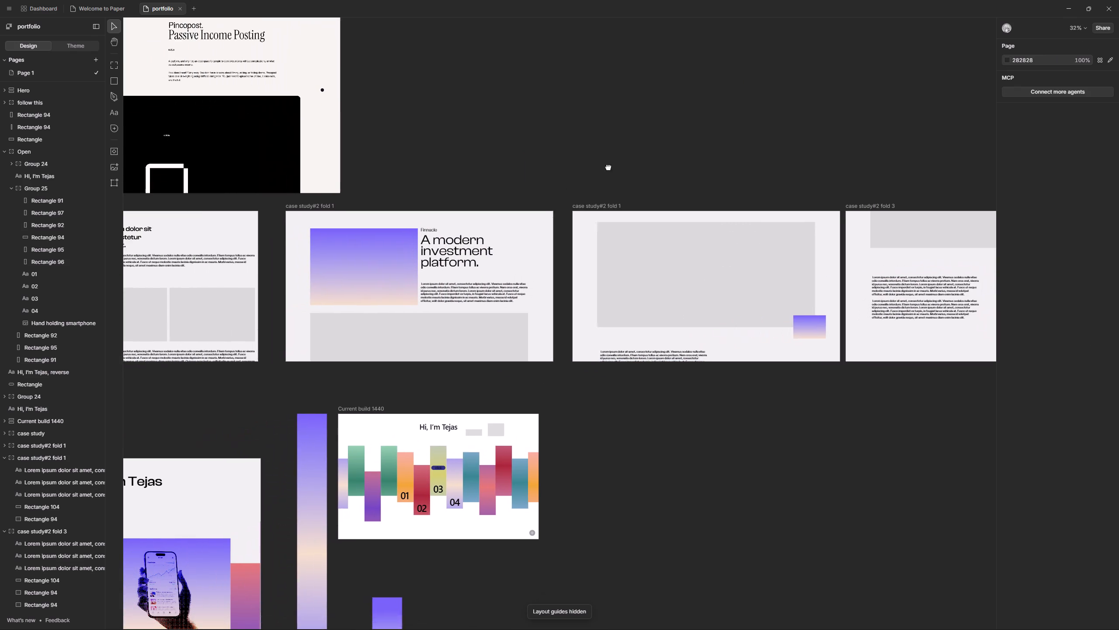
pyautogui.moveTo(608, 165); pyautogui.dragTo(624, 150)
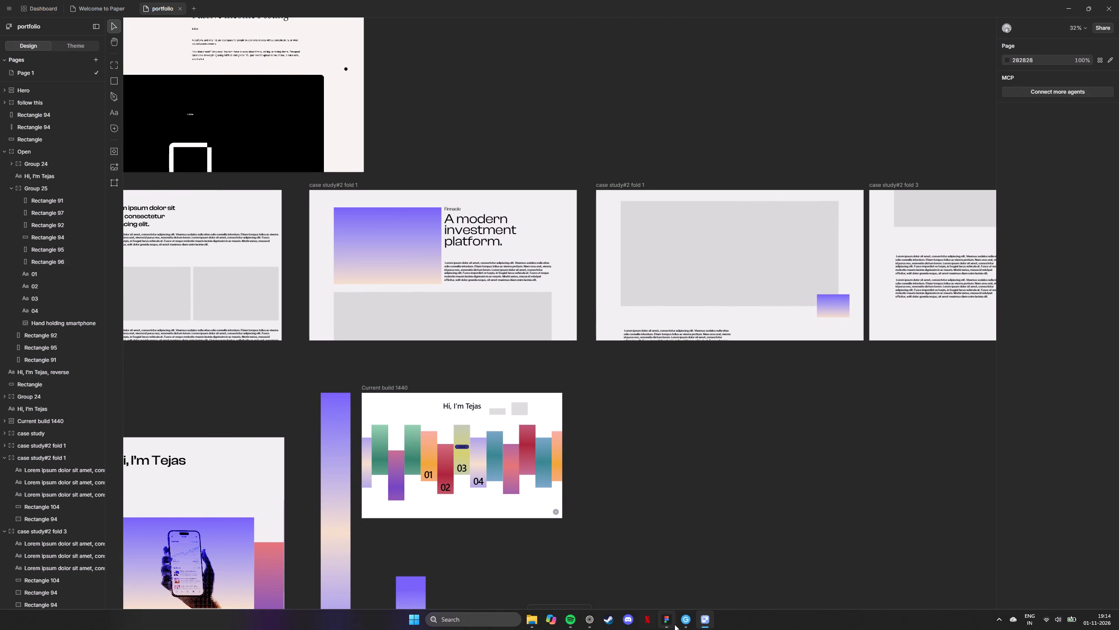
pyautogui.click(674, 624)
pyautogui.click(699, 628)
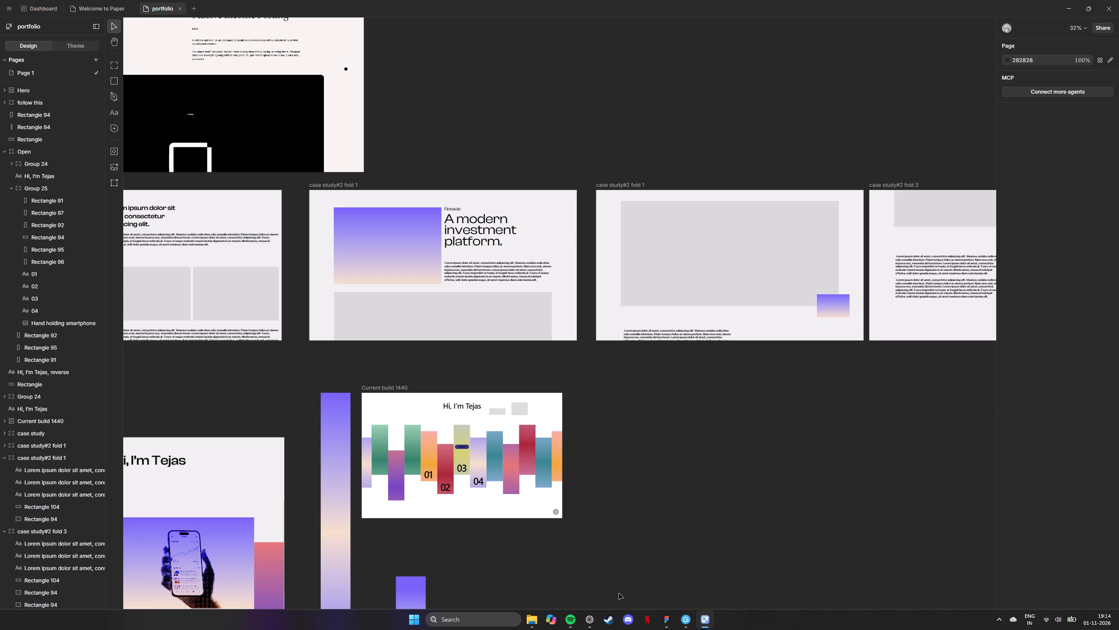